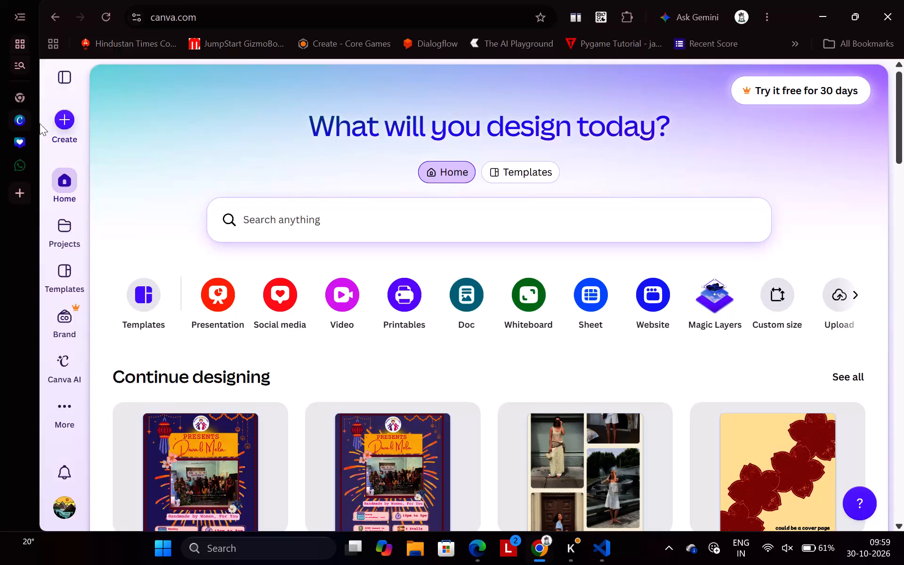
In the open design 22, try Mochiy Pop P One and Mochiy Pop One on the Experienced Faculty card's text, settling on Cherry Bomb One.
{"action": "left_click", "coordinate": [19, 140]}
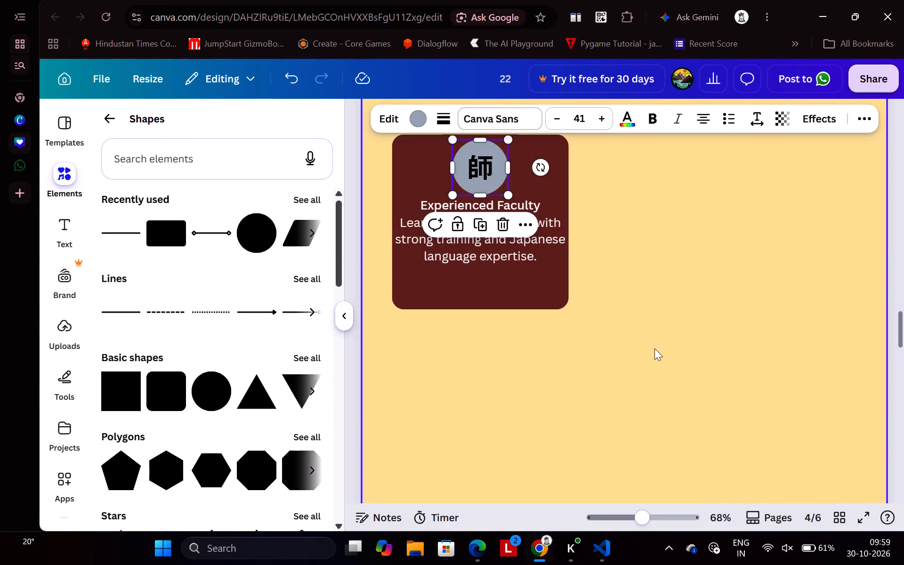
{"action": "left_click", "coordinate": [654, 348]}
{"action": "scroll", "coordinate": [654, 348], "scroll_direction": "up", "scroll_amount": 1}
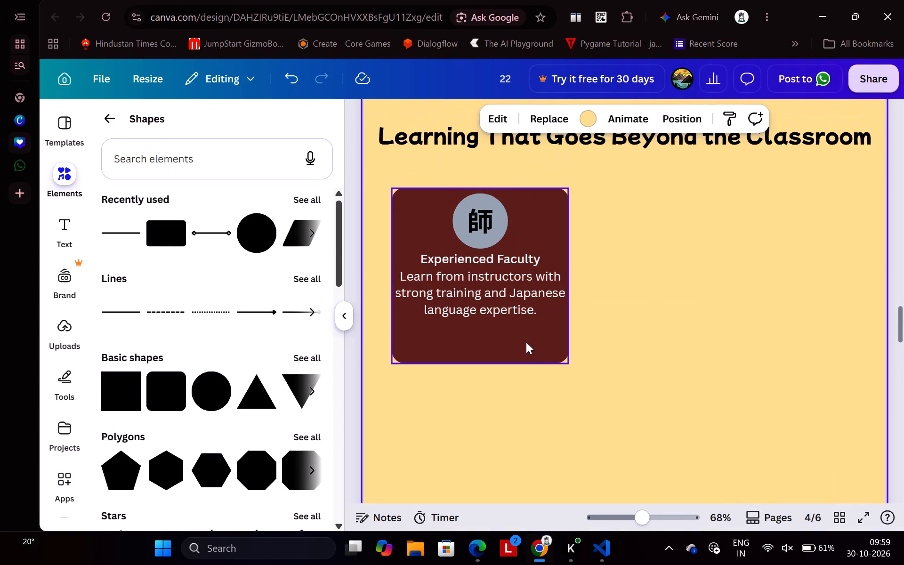
{"action": "left_click", "coordinate": [512, 296]}
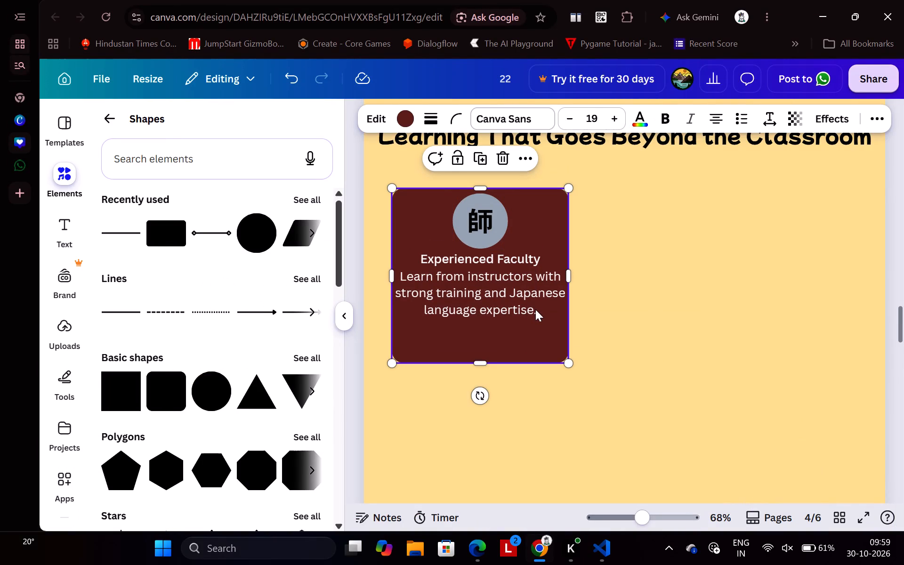
{"action": "left_click", "coordinate": [535, 309]}
{"action": "key", "text": "ctrl+a"}
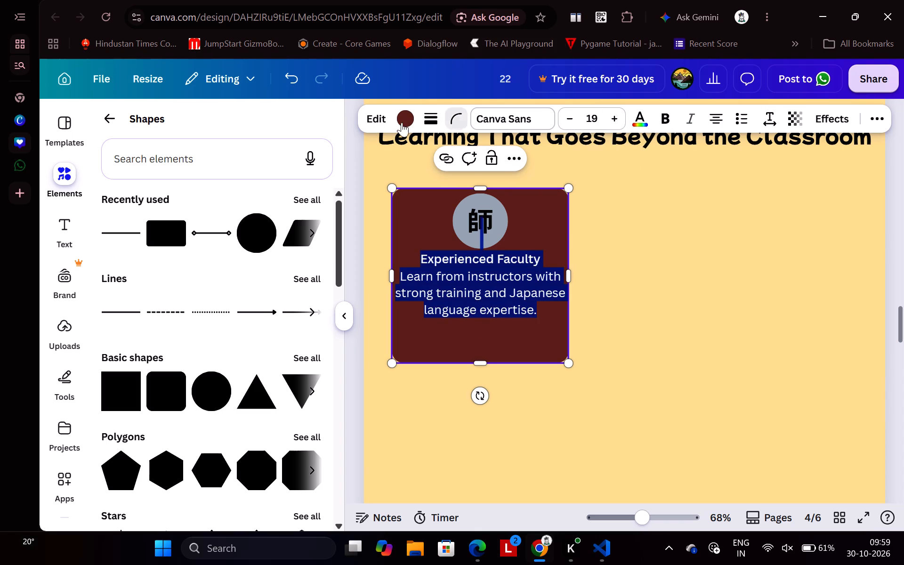
{"action": "left_click", "coordinate": [510, 119]}
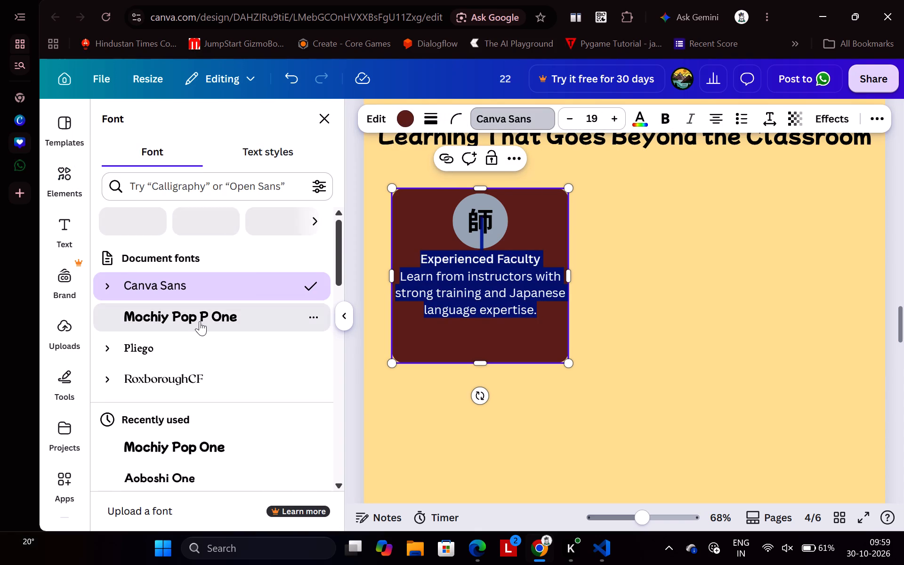
{"action": "left_click", "coordinate": [199, 321]}
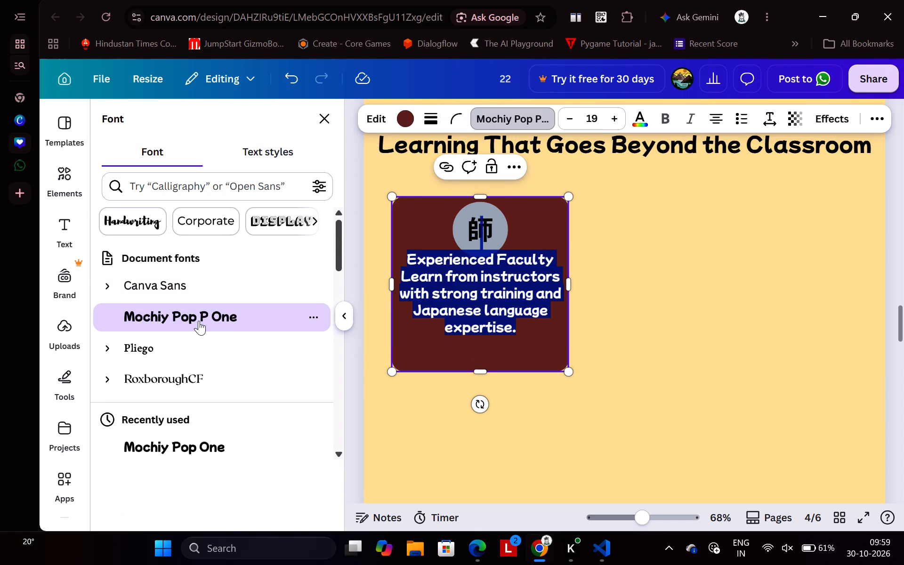
{"action": "scroll", "coordinate": [181, 367], "scroll_direction": "down", "scroll_amount": 2}
{"action": "left_click", "coordinate": [178, 346]}
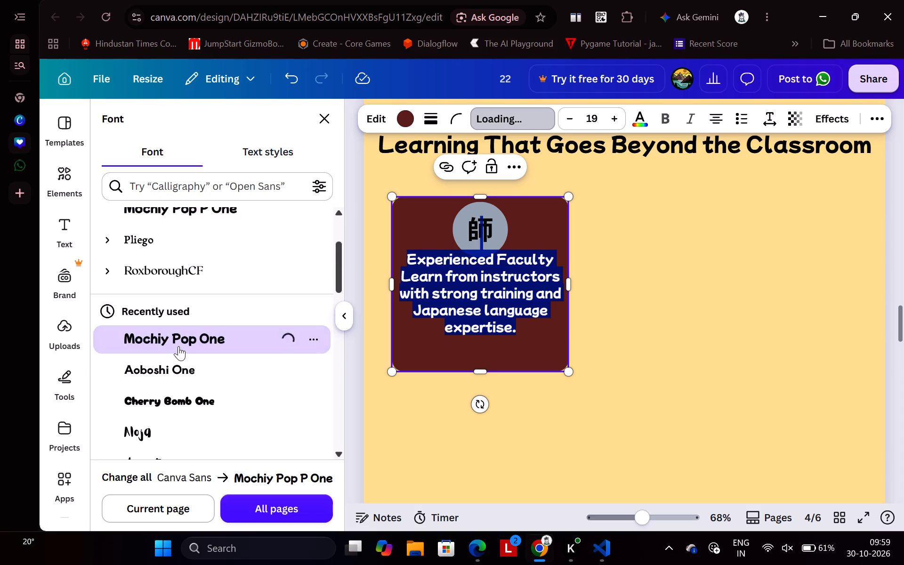
{"action": "left_click", "coordinate": [173, 404]}
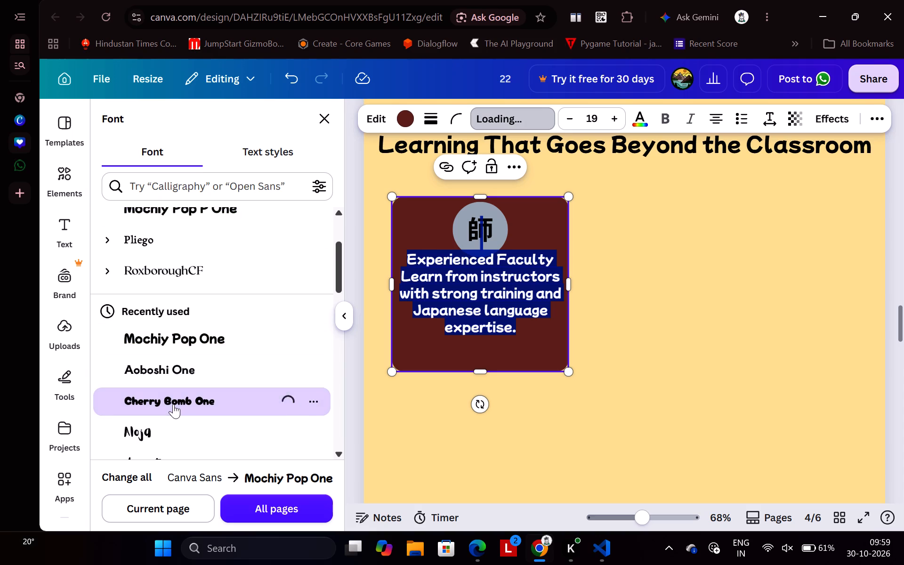
{"action": "scroll", "coordinate": [157, 416], "scroll_direction": "down", "scroll_amount": 1}
{"action": "left_click", "coordinate": [646, 402]}
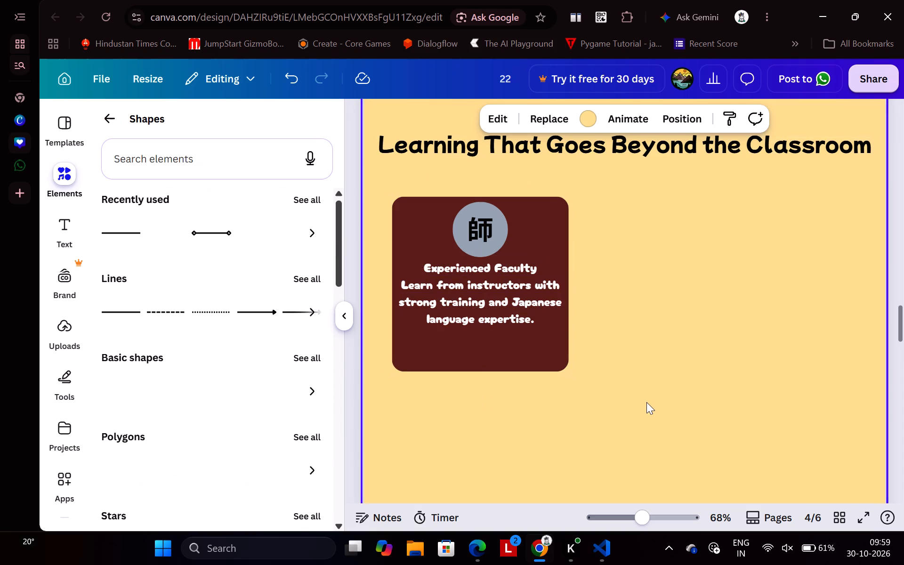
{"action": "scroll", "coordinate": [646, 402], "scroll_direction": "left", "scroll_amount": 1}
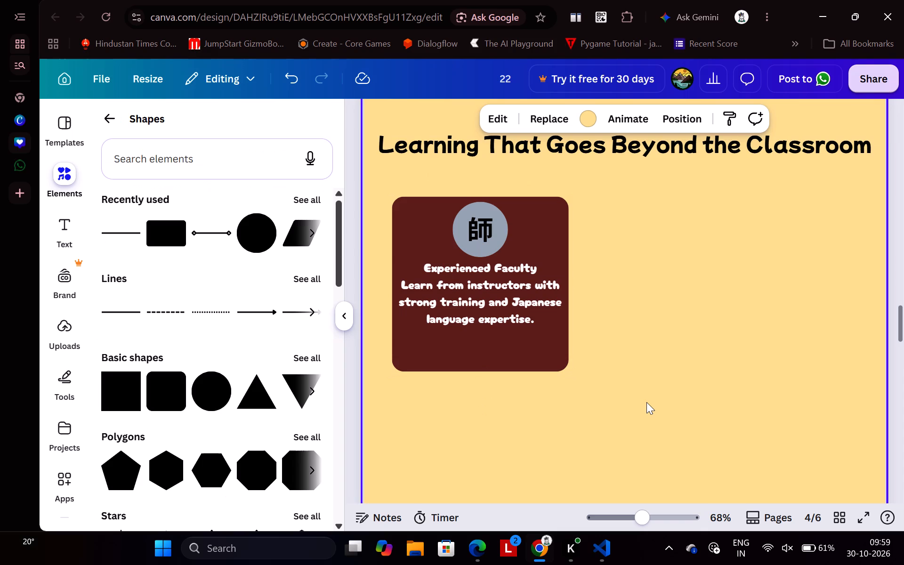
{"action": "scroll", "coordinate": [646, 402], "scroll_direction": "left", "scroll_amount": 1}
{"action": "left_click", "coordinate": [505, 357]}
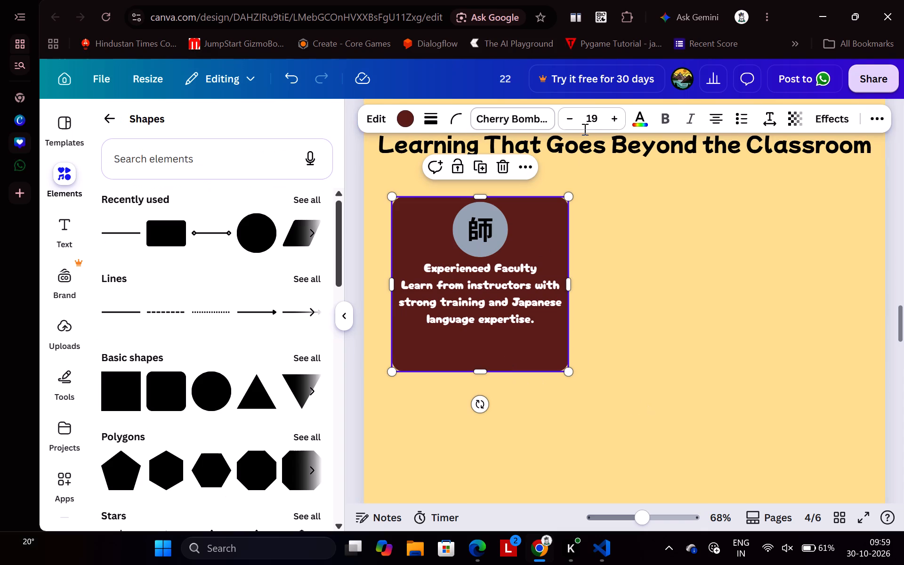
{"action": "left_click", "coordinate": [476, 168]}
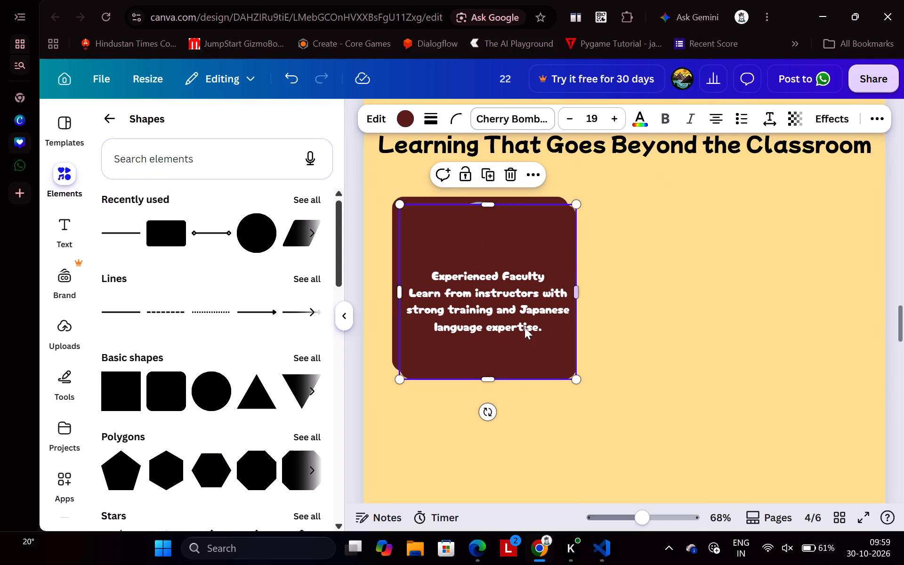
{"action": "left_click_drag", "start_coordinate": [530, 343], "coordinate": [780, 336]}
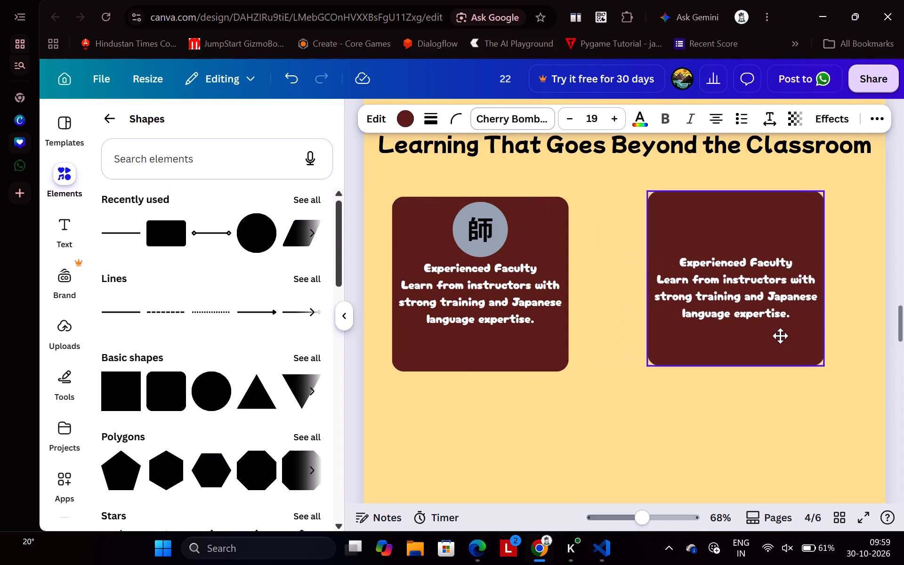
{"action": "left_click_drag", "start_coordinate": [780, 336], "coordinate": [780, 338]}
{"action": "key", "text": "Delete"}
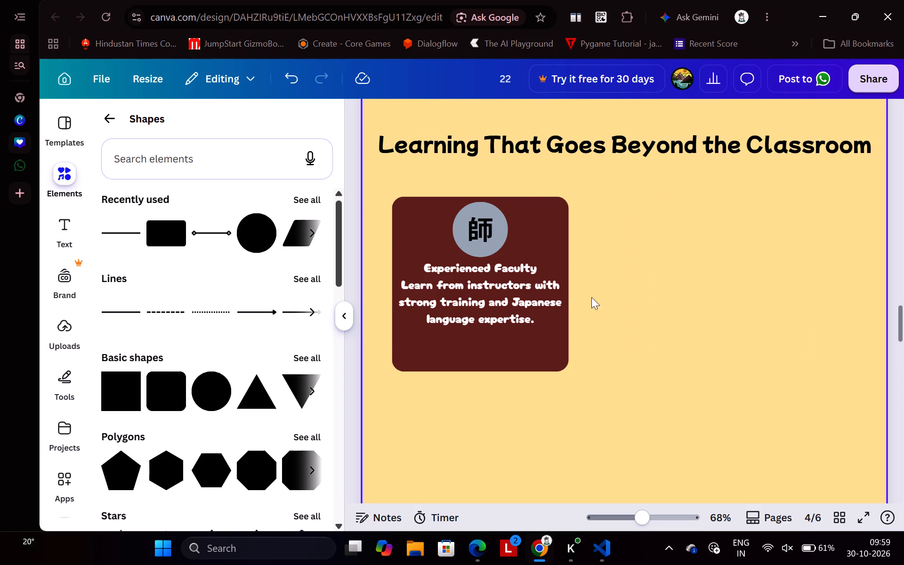
Group the Experienced Faculty card with its kanji circle and place a duplicate of the group beside it, level with the original.
{"action": "left_click_drag", "start_coordinate": [632, 284], "coordinate": [475, 227]}
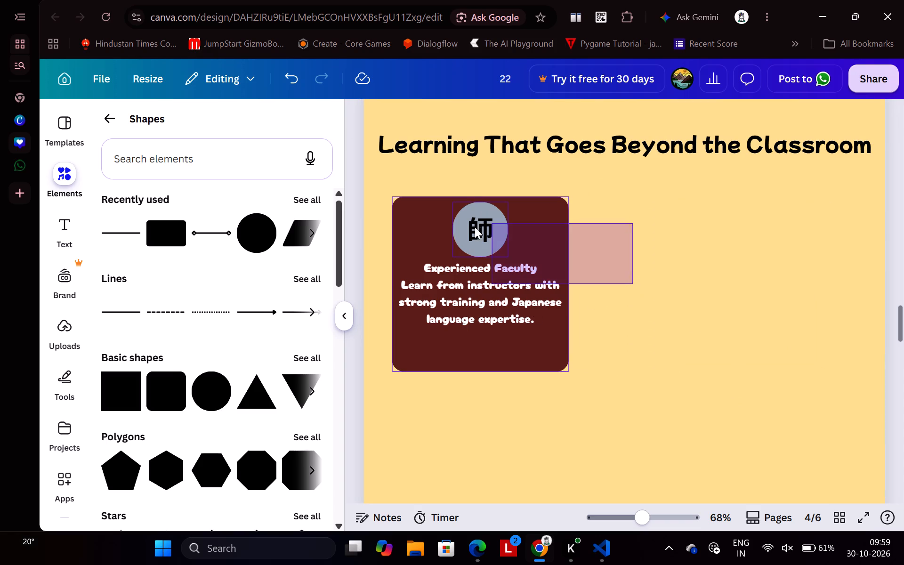
{"action": "left_click_drag", "start_coordinate": [475, 227], "coordinate": [448, 231]}
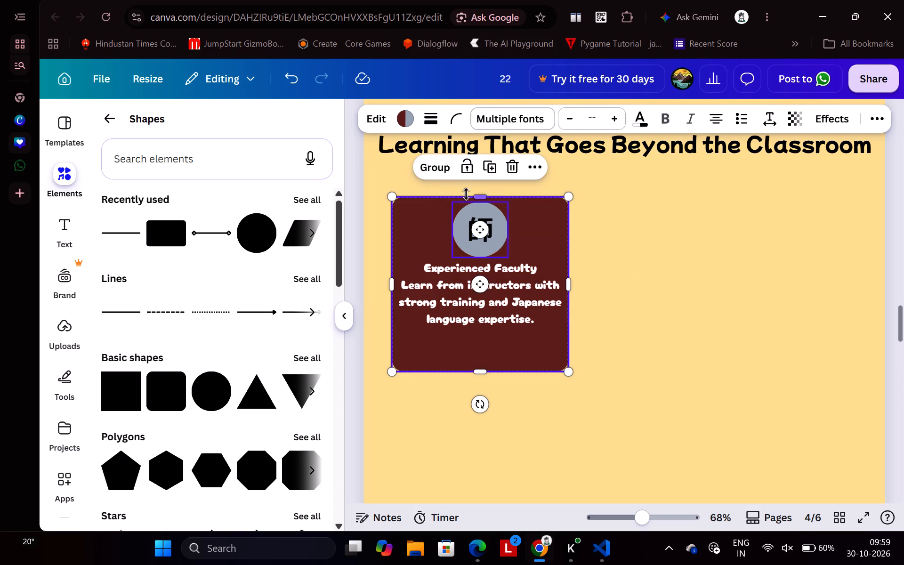
{"action": "left_click", "coordinate": [431, 173]}
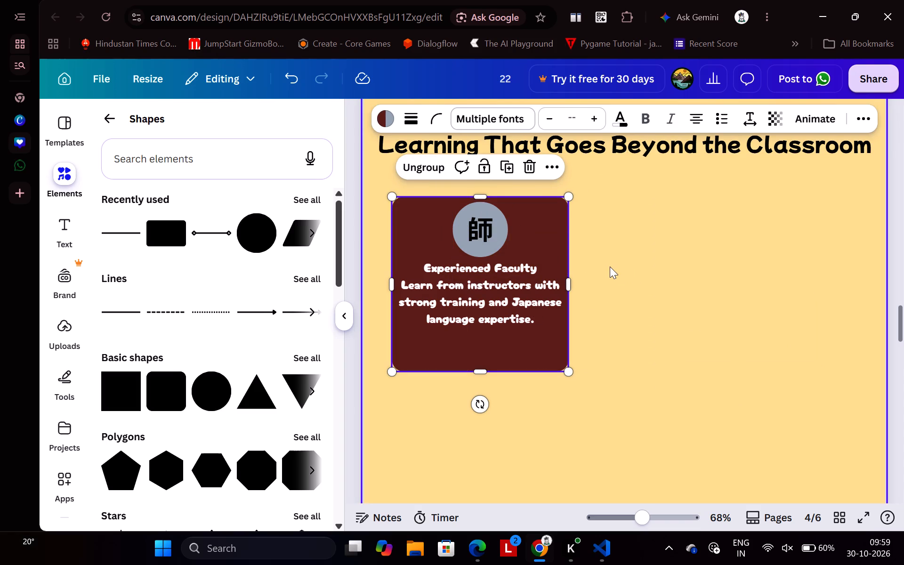
{"action": "left_click", "coordinate": [509, 167]}
{"action": "left_click_drag", "start_coordinate": [552, 343], "coordinate": [720, 323]}
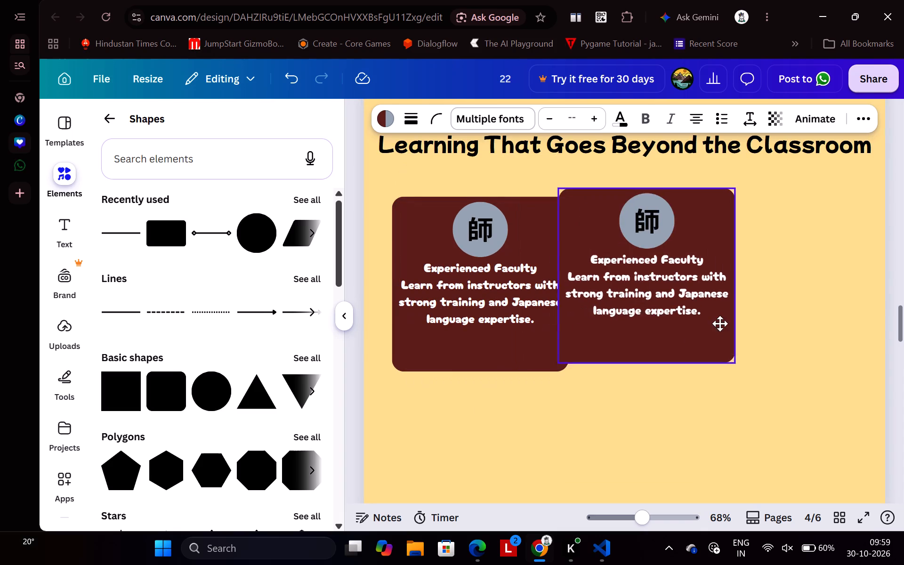
{"action": "left_click_drag", "start_coordinate": [720, 323], "coordinate": [780, 333]}
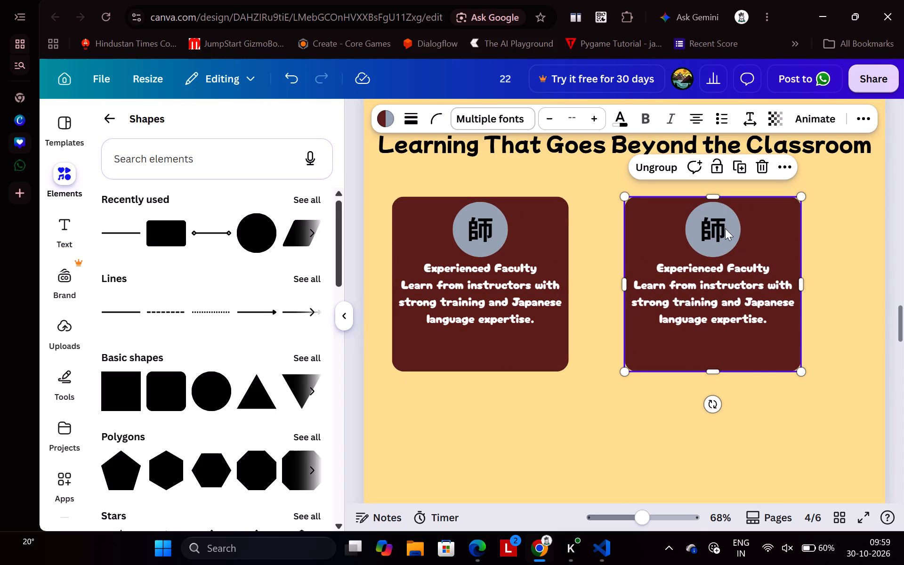
Replace the kanji in the duplicated card's circle with 道, copied from the Structured Curriculum card on the INARI website in Edge.
{"action": "left_click", "coordinate": [719, 227]}
{"action": "left_click", "coordinate": [727, 229]}
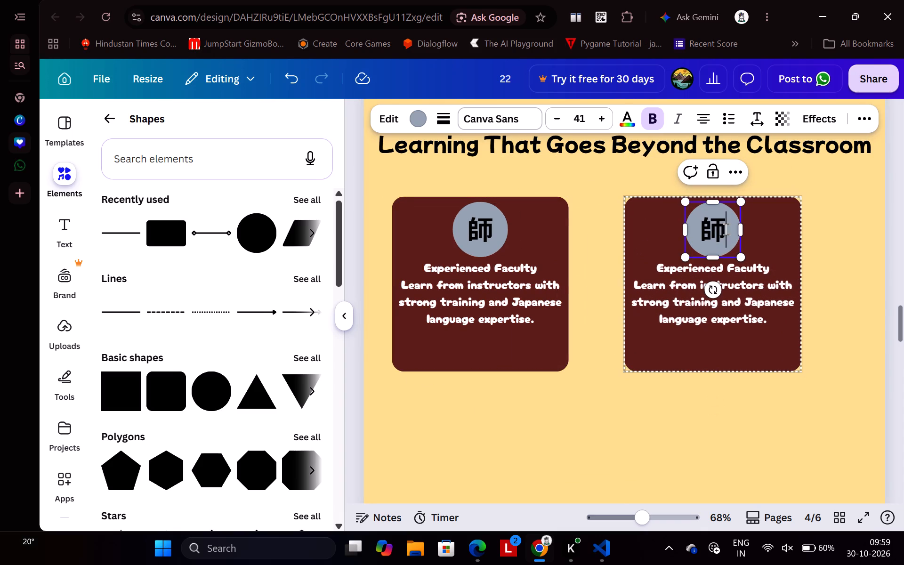
{"action": "key", "text": "BackSpace"}
{"action": "key", "text": "alt+Tab"}
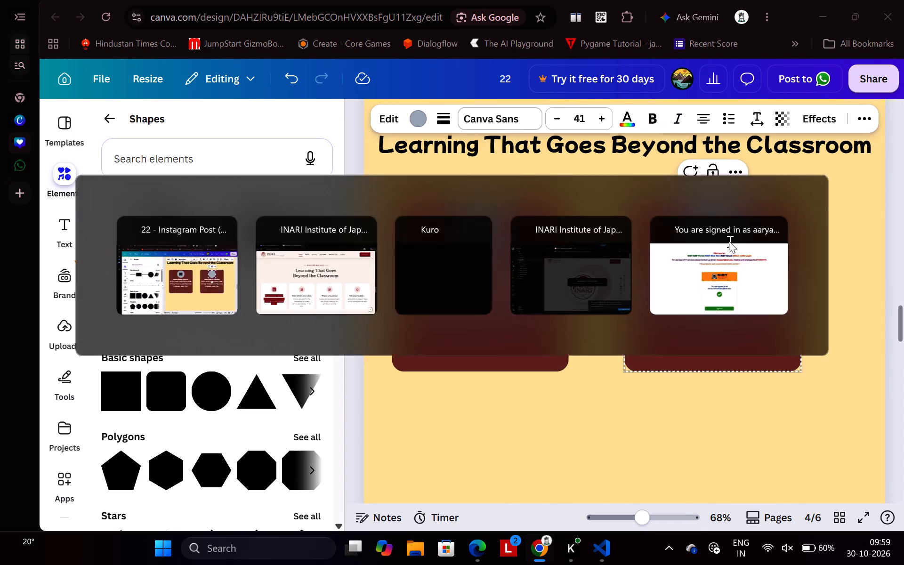
{"action": "left_click", "coordinate": [382, 364]}
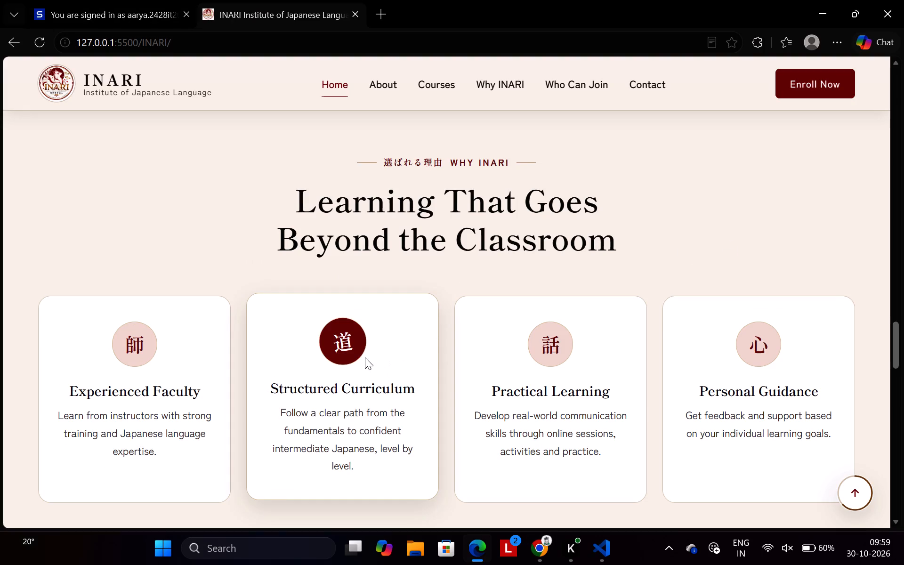
{"action": "left_click_drag", "start_coordinate": [364, 352], "coordinate": [326, 341]}
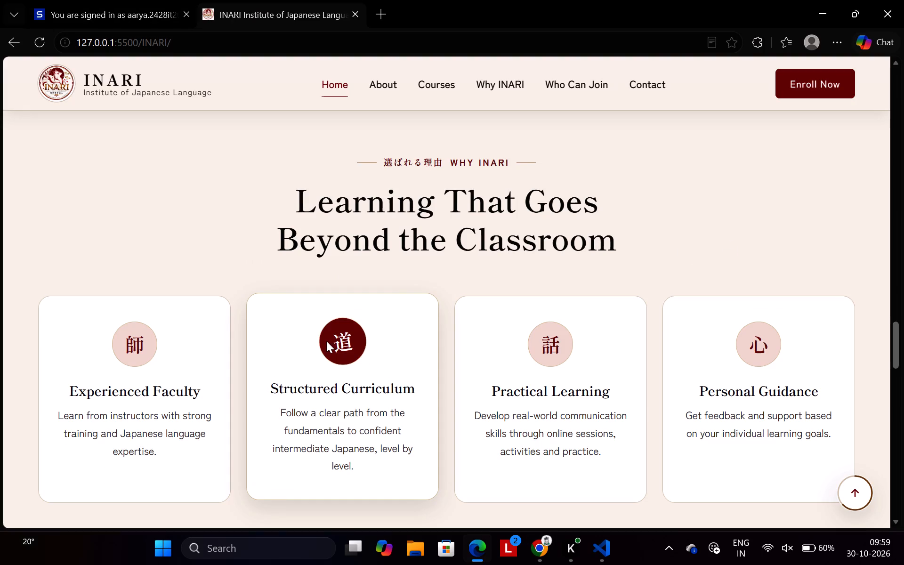
{"action": "key", "text": "ctrl+c"}
{"action": "left_click", "coordinate": [326, 341], "text": "ctrl"}
{"action": "key", "text": "alt+Tab"}
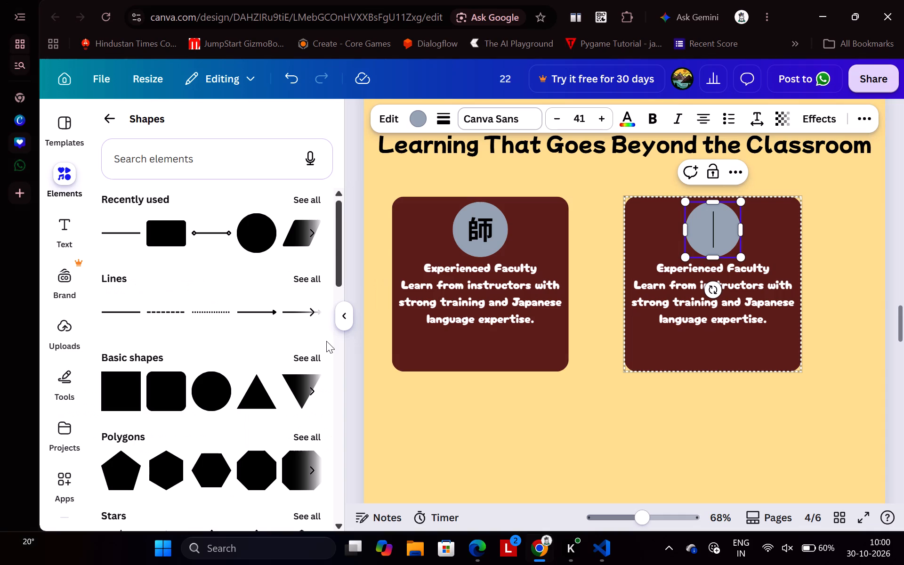
{"action": "key", "text": "ctrl+v"}
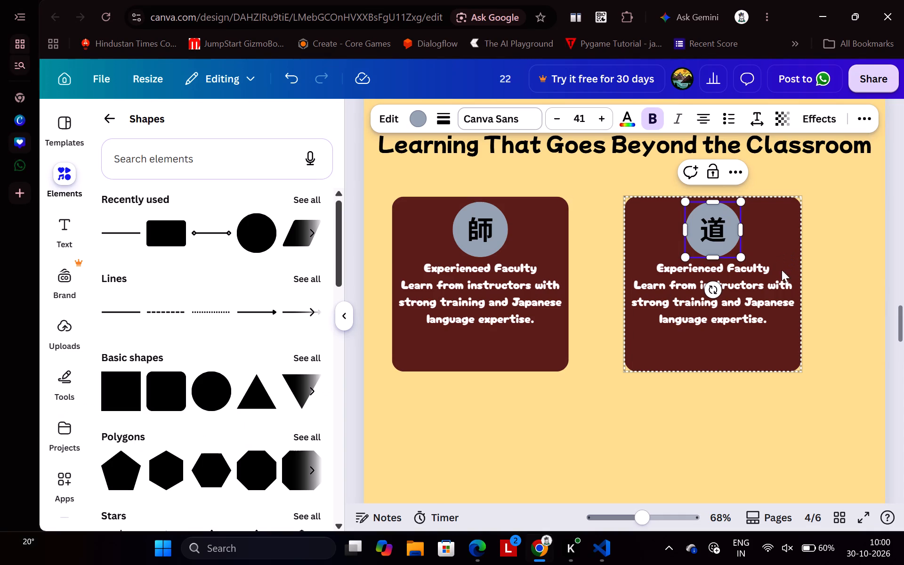
Replace the duplicated card's text with the Structured Curriculum heading and description copied from the INARI website in Edge.
{"action": "left_click", "coordinate": [767, 311]}
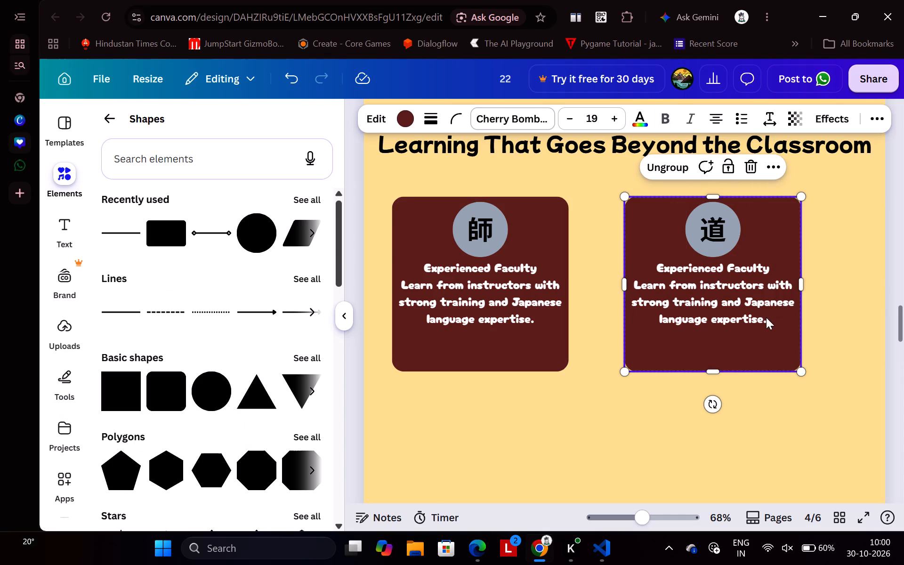
{"action": "left_click", "coordinate": [766, 317]}
{"action": "left_click_drag", "start_coordinate": [769, 323], "coordinate": [653, 274]}
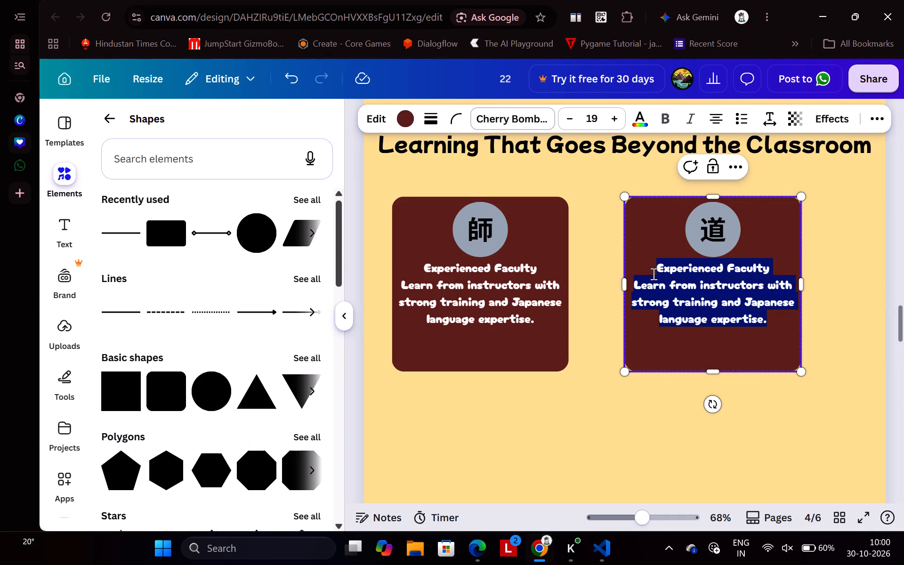
{"action": "left_click_drag", "start_coordinate": [653, 274], "coordinate": [653, 273]}
{"action": "key", "text": "BackSpace"}
{"action": "key", "text": "alt+Tab"}
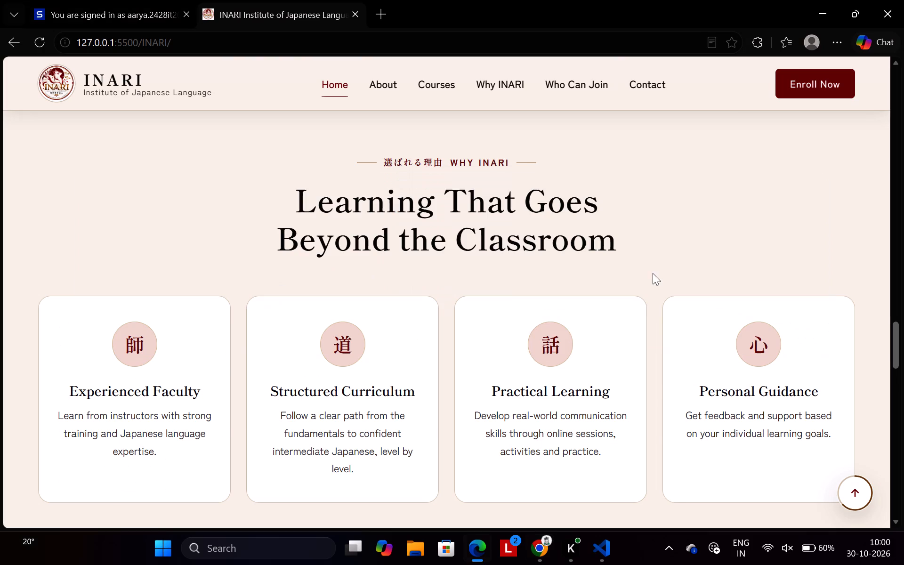
{"action": "left_click_drag", "start_coordinate": [368, 467], "coordinate": [335, 465]}
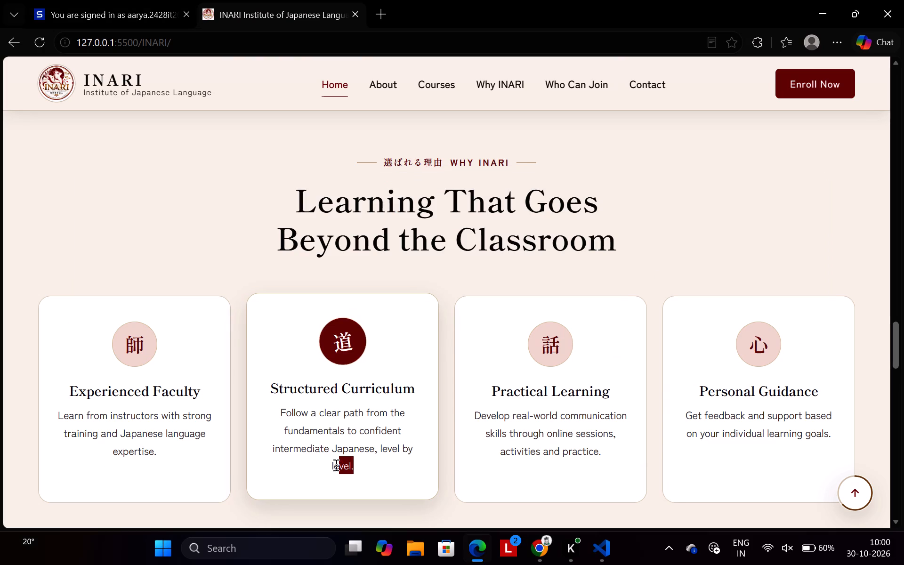
{"action": "left_click_drag", "start_coordinate": [335, 465], "coordinate": [271, 389]}
{"action": "key", "text": "ctrl+c"}
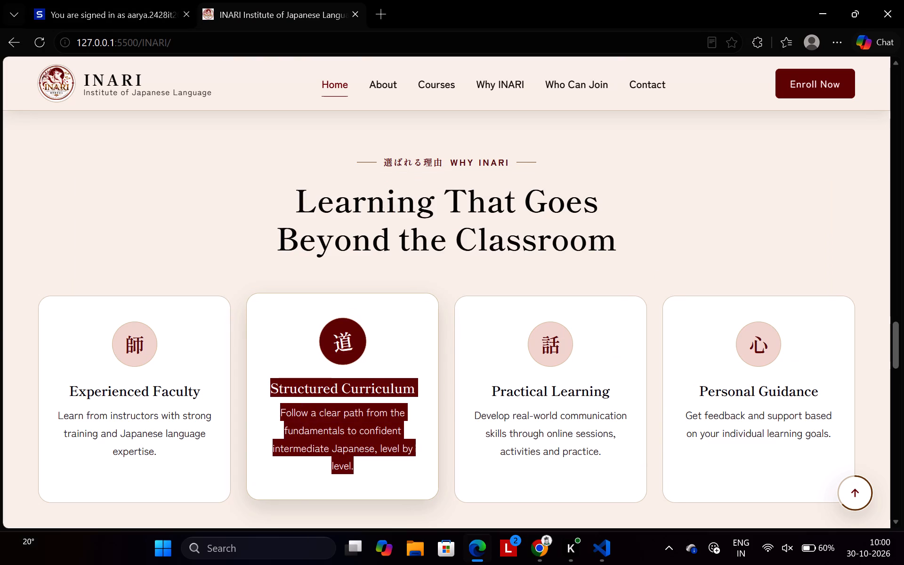
{"action": "key", "text": "alt+Tab"}
{"action": "key", "text": "ctrl+v"}
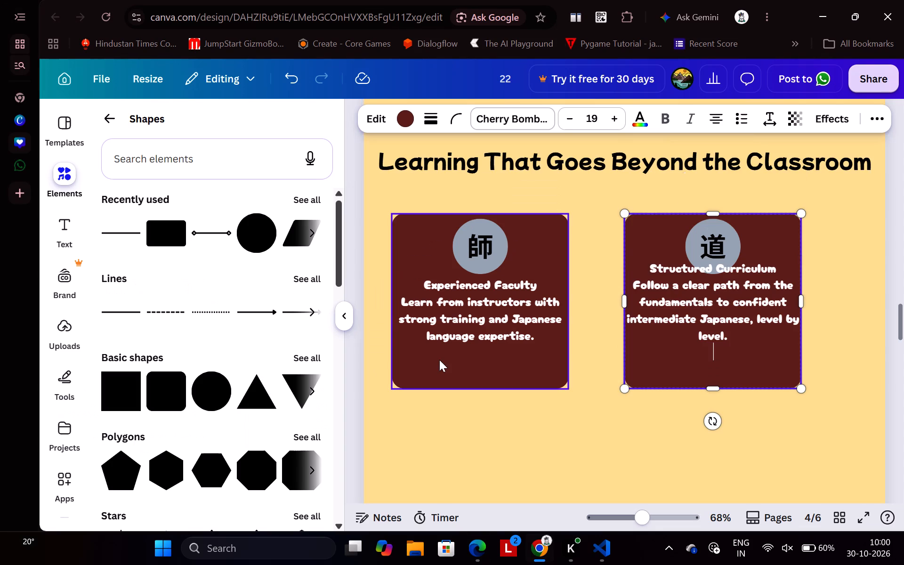
Add a blank line above the Structured Curriculum heading to lower the card's text below the kanji circle.
{"action": "left_click", "coordinate": [744, 254]}
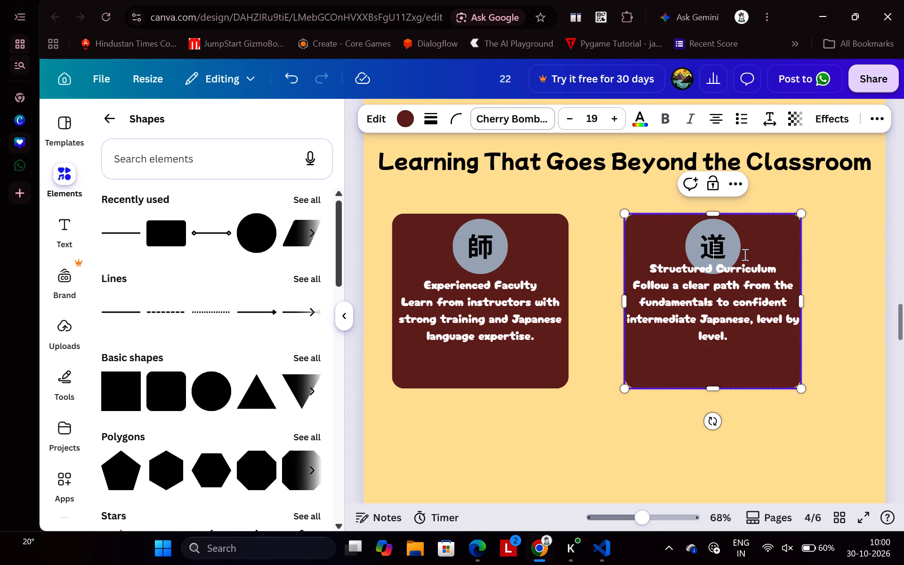
{"action": "key", "text": "Return"}
{"action": "key", "text": "Return"}
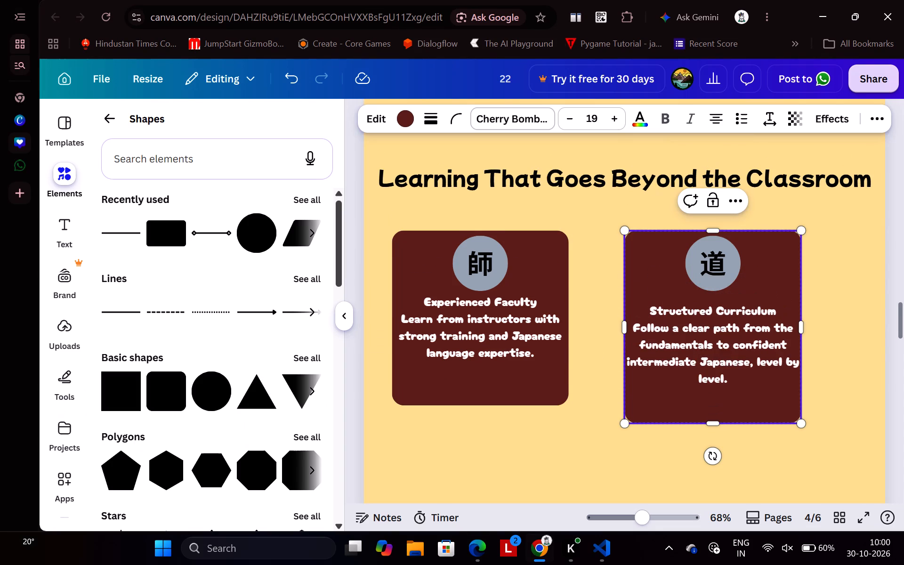
{"action": "key", "text": "BackSpace"}
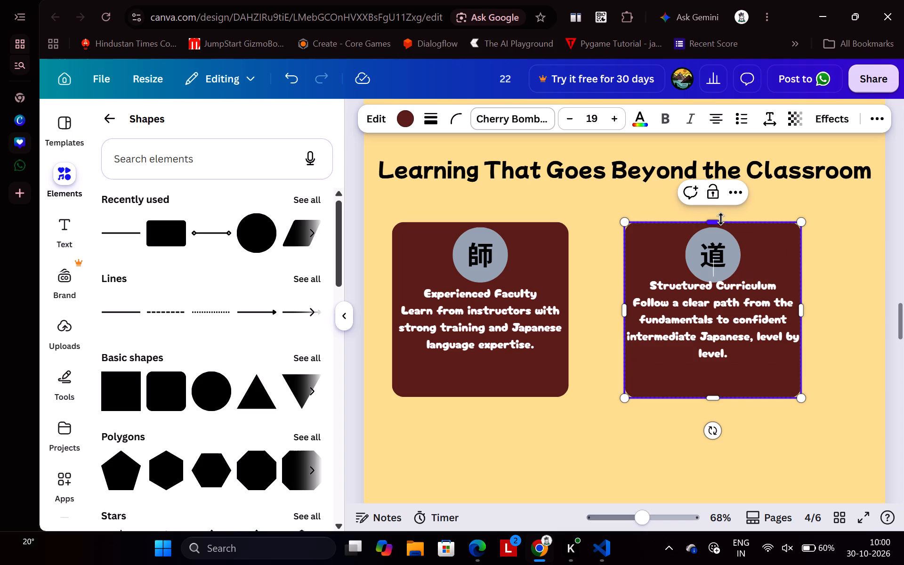
{"action": "left_click", "coordinate": [730, 250]}
{"action": "left_click", "coordinate": [757, 254]}
{"action": "left_click", "coordinate": [847, 273]}
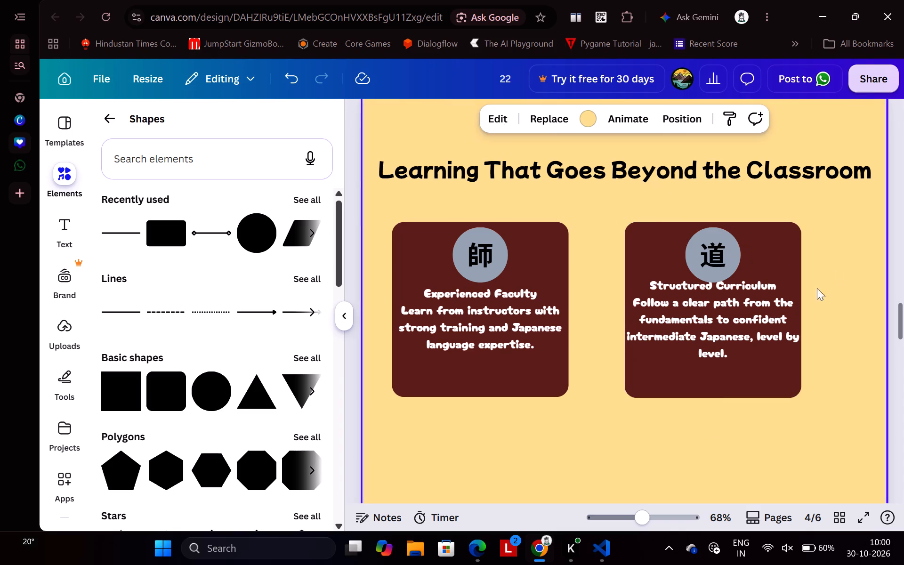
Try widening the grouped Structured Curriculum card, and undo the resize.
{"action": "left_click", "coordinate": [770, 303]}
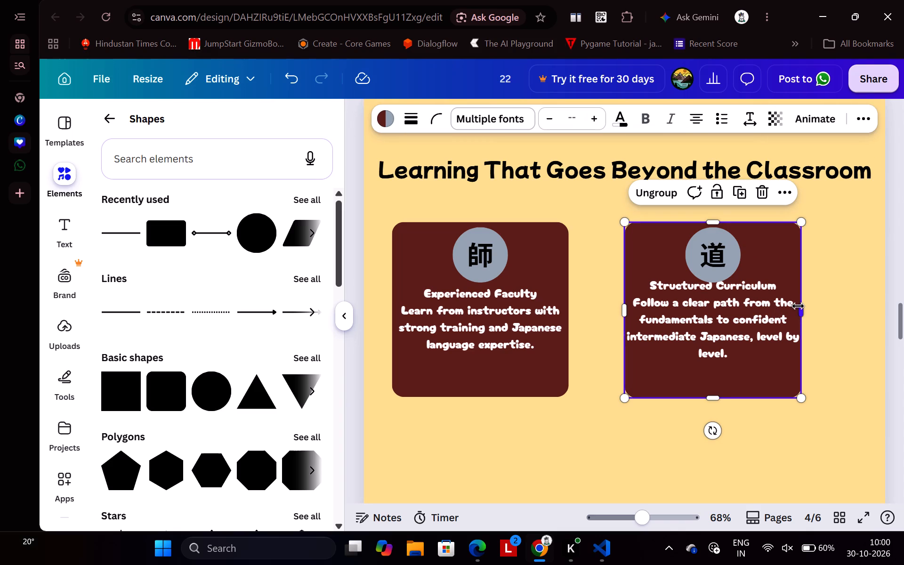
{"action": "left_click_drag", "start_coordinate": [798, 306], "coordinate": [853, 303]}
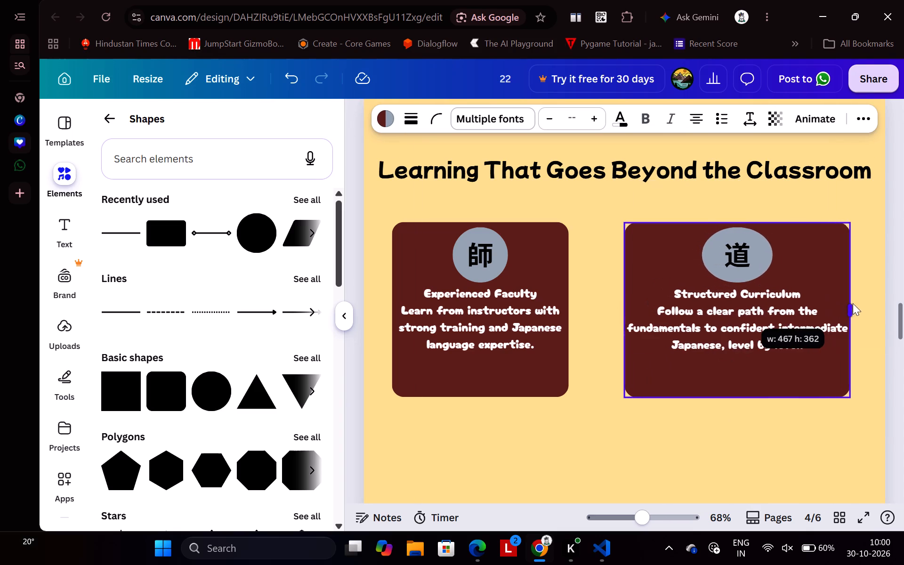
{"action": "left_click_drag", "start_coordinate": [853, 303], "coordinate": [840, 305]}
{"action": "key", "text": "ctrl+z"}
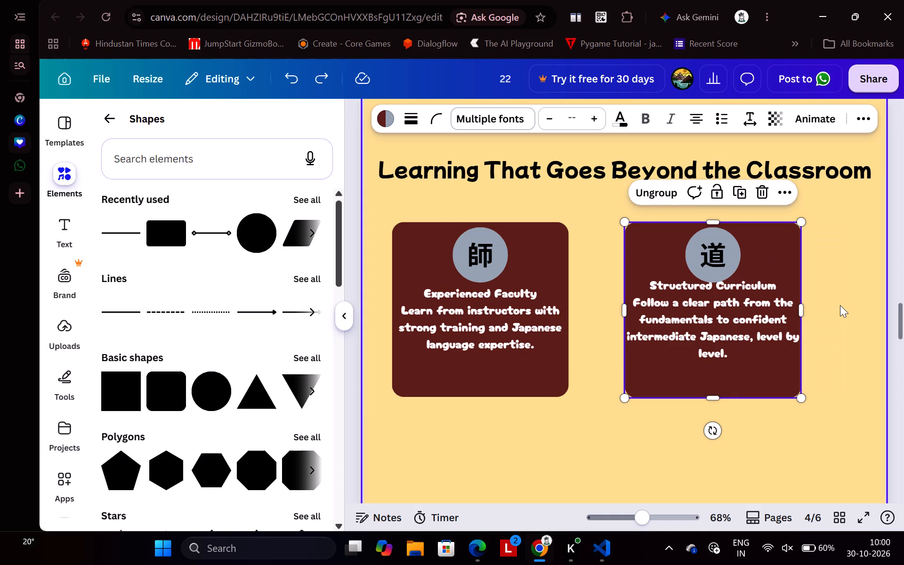
Recolour the 師 circle on the Experienced Faculty card with the bright red from the design's colours.
{"action": "left_click", "coordinate": [502, 267]}
{"action": "left_click", "coordinate": [487, 263]}
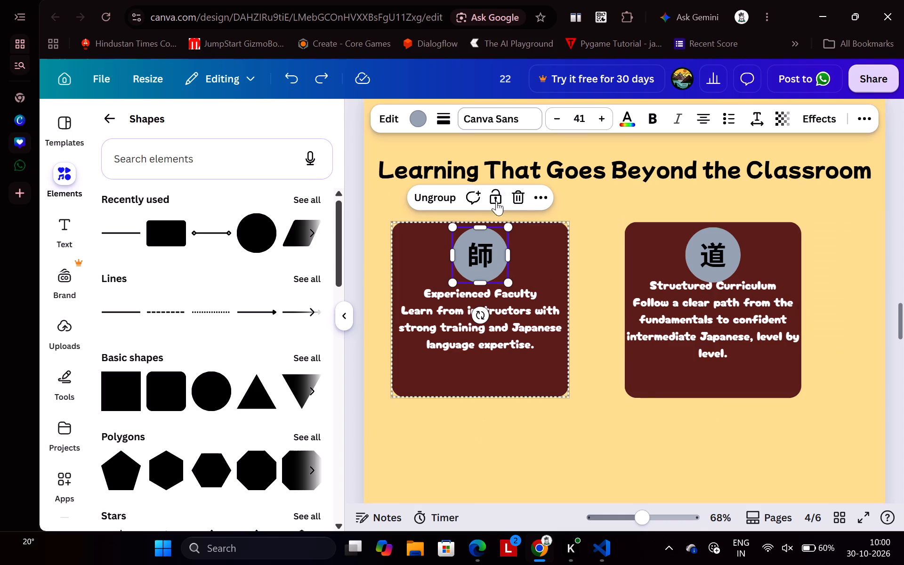
{"action": "left_click", "coordinate": [418, 113]}
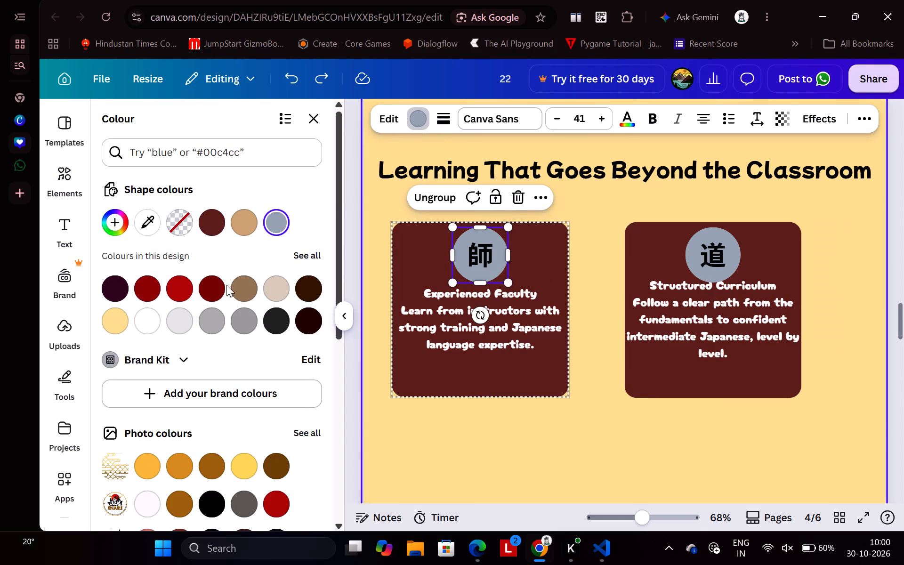
{"action": "left_click", "coordinate": [212, 284]}
{"action": "left_click", "coordinate": [165, 288]}
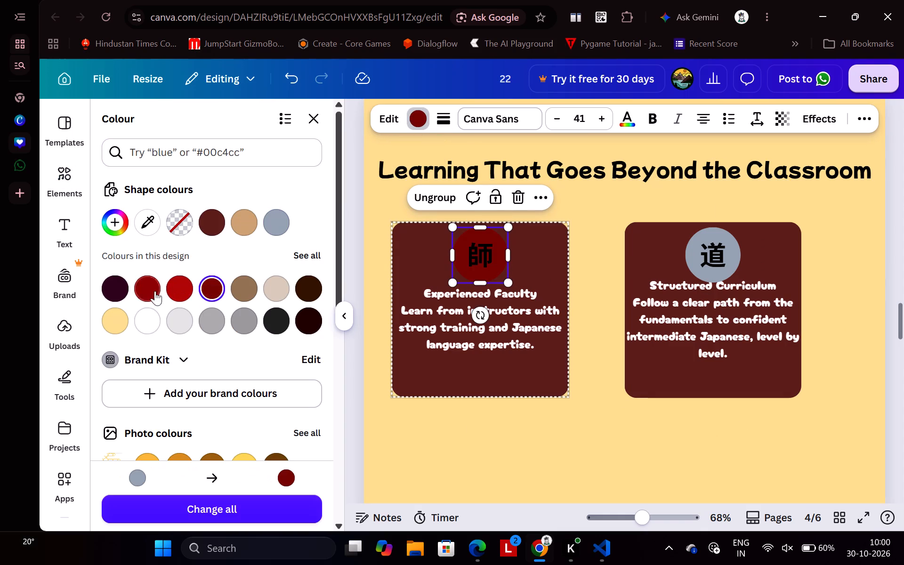
{"action": "left_click", "coordinate": [172, 293]}
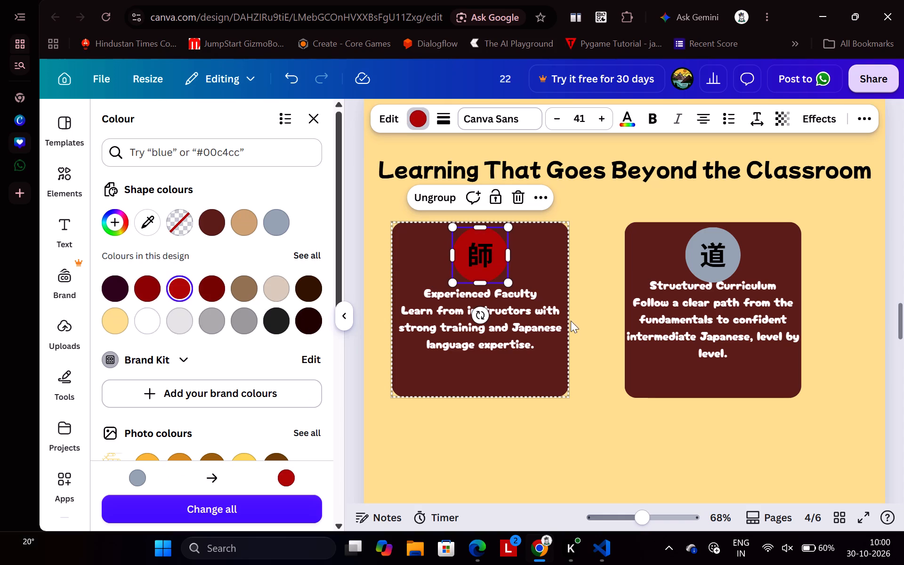
Recolour the 道 circle on the Structured Curriculum card with the bright red from the design's colours.
{"action": "left_click", "coordinate": [704, 251]}
{"action": "left_click", "coordinate": [704, 251]}
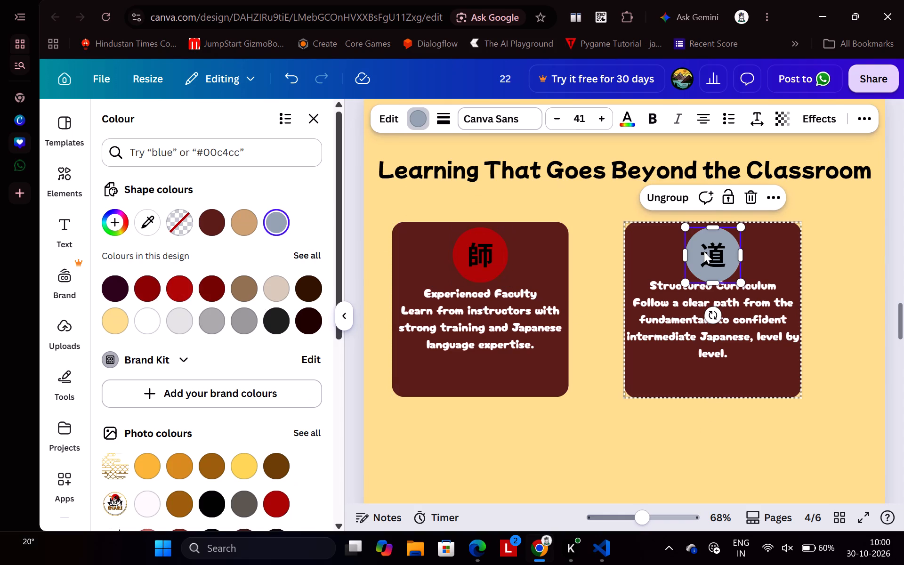
{"action": "left_click", "coordinate": [178, 283]}
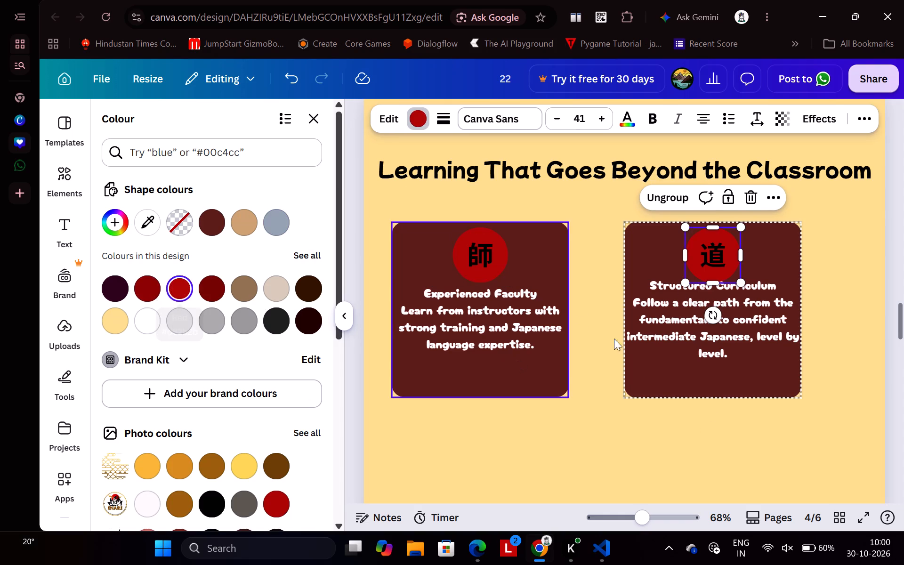
Try the Aloja and Poppins fonts on the Structured Curriculum card's text, and set it in League Spartan.
{"action": "left_click", "coordinate": [751, 339]}
{"action": "left_click", "coordinate": [732, 332]}
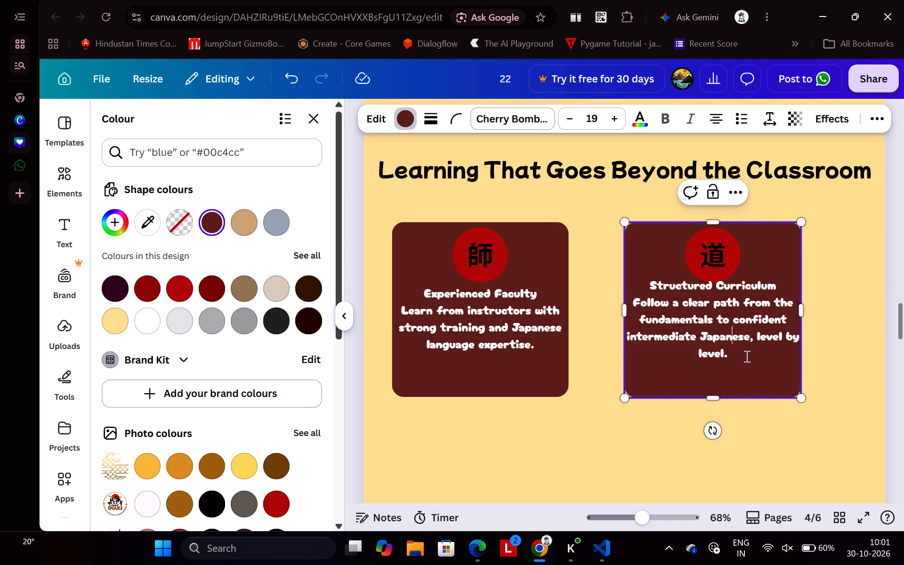
{"action": "left_click_drag", "start_coordinate": [736, 358], "coordinate": [645, 276]}
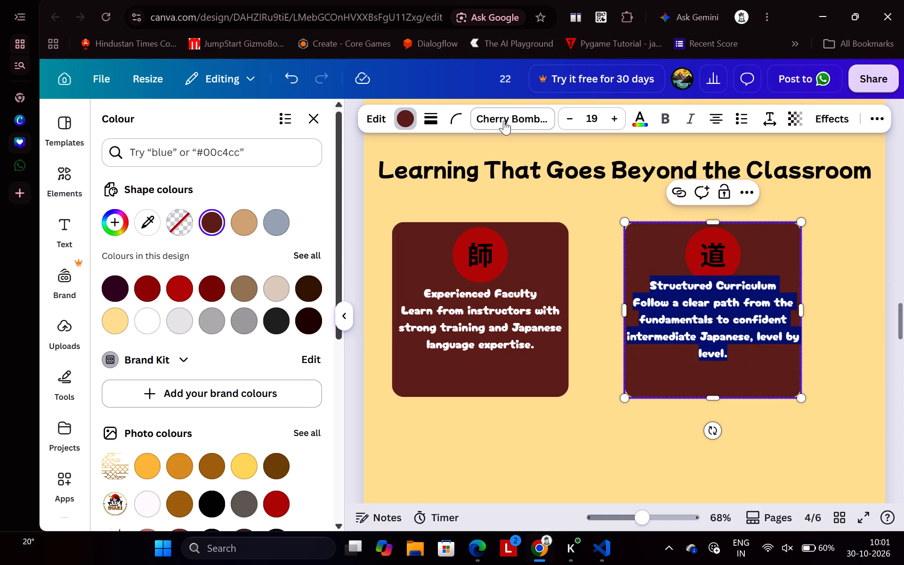
{"action": "left_click", "coordinate": [495, 116]}
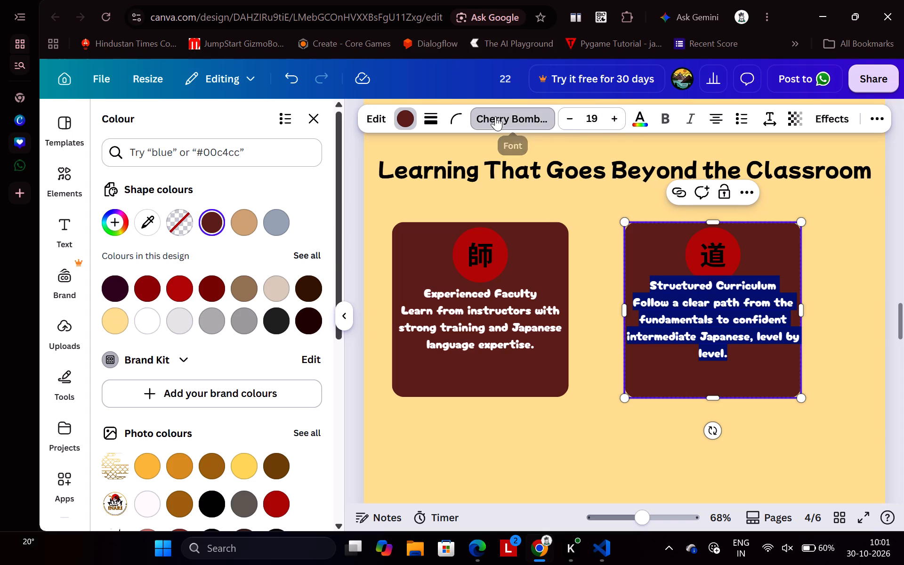
{"action": "left_click", "coordinate": [167, 371]}
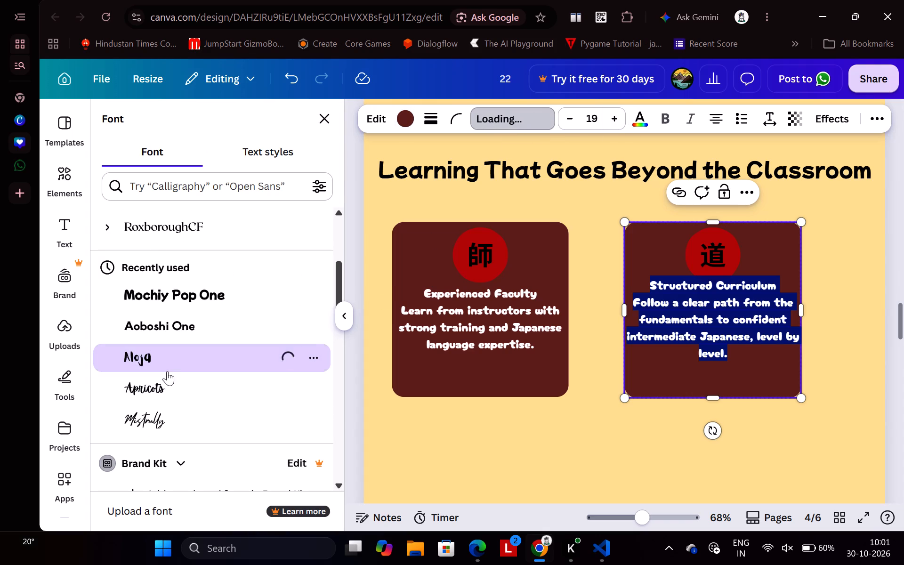
{"action": "scroll", "coordinate": [234, 395], "scroll_direction": "down", "scroll_amount": 3}
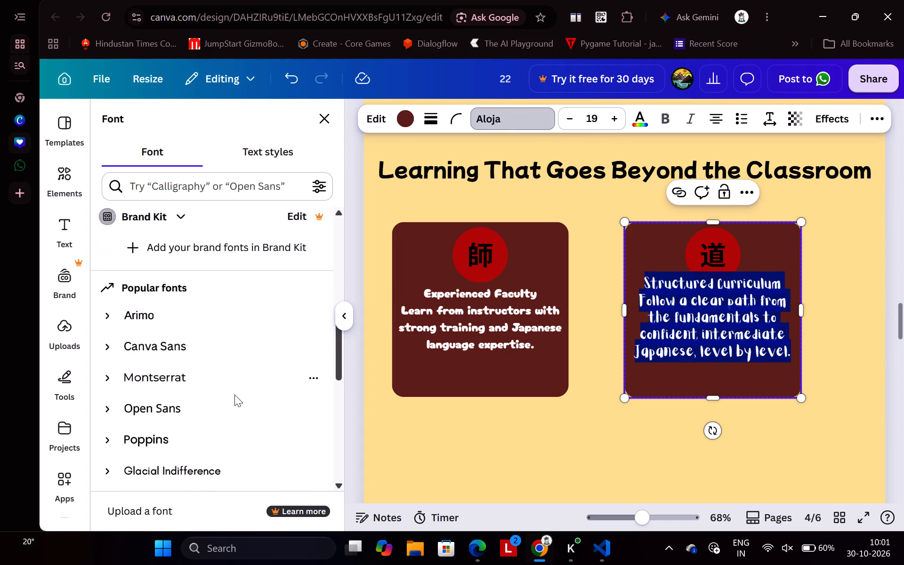
{"action": "left_click", "coordinate": [197, 394]}
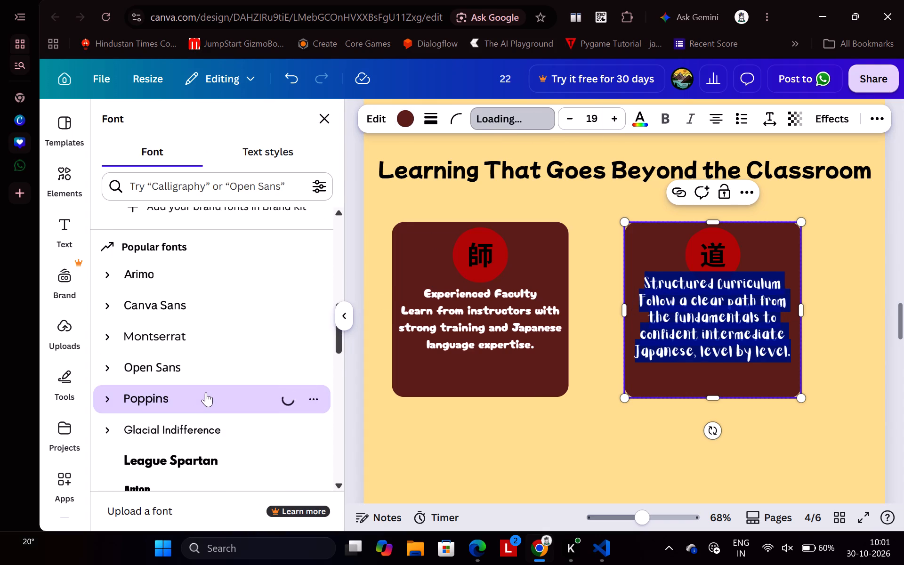
{"action": "scroll", "coordinate": [256, 412], "scroll_direction": "down", "scroll_amount": 1}
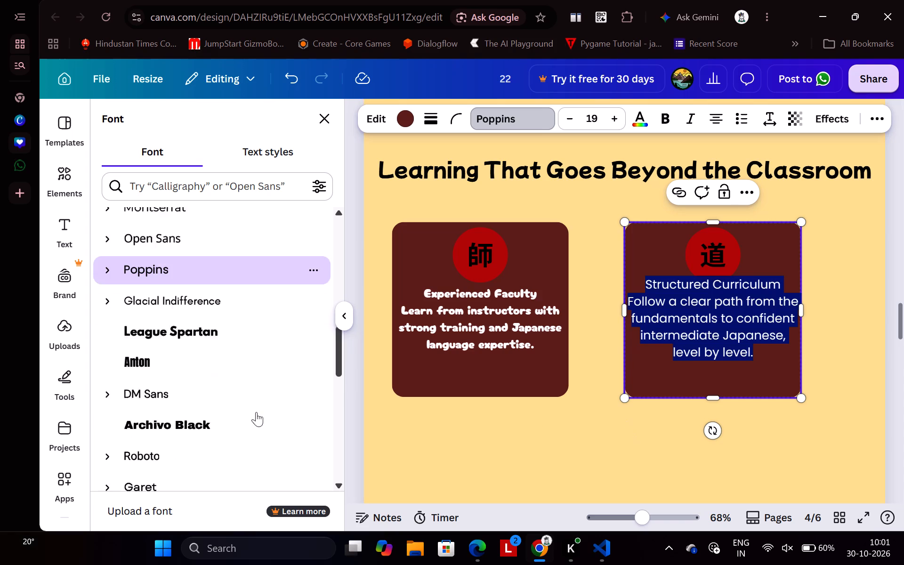
{"action": "scroll", "coordinate": [256, 412], "scroll_direction": "down", "scroll_amount": 1}
{"action": "left_click", "coordinate": [205, 301]}
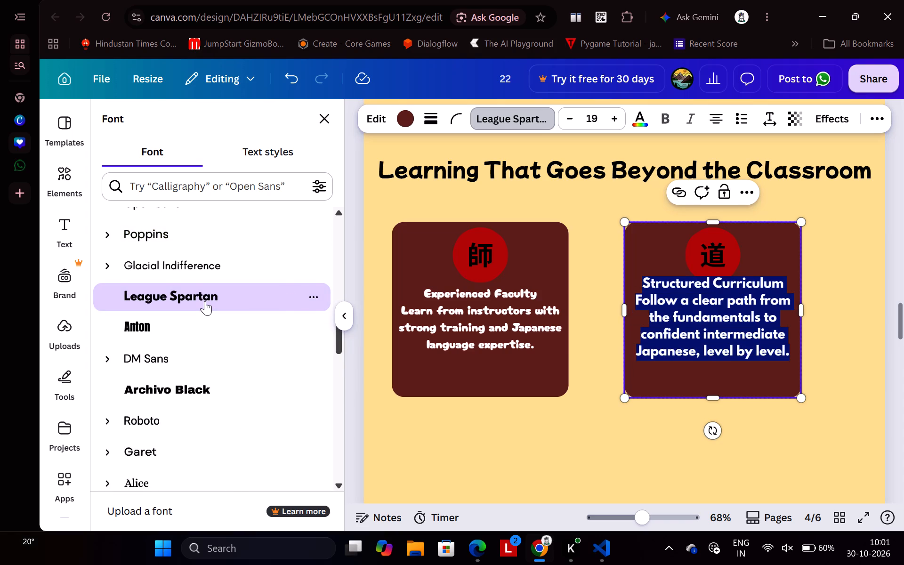
{"action": "scroll", "coordinate": [243, 353], "scroll_direction": "down", "scroll_amount": 2}
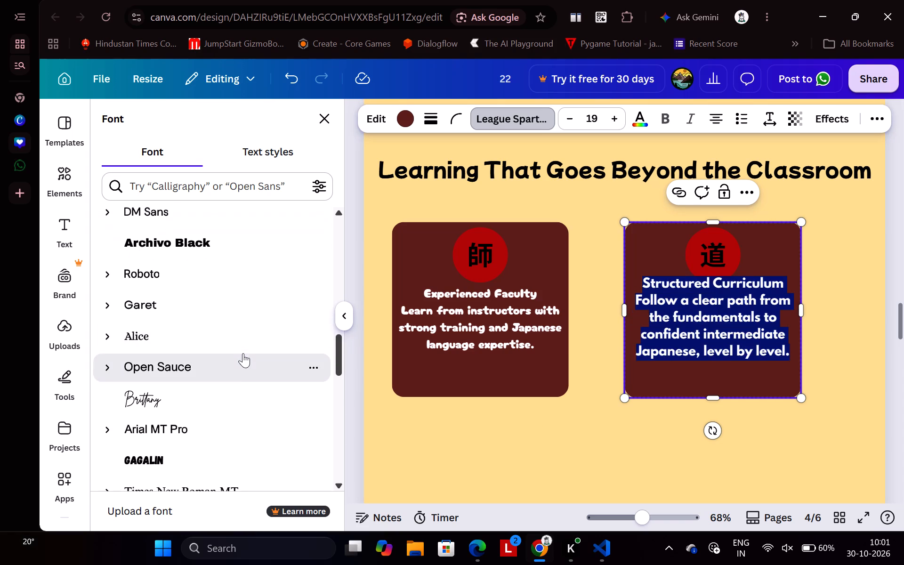
{"action": "left_click", "coordinate": [495, 434]}
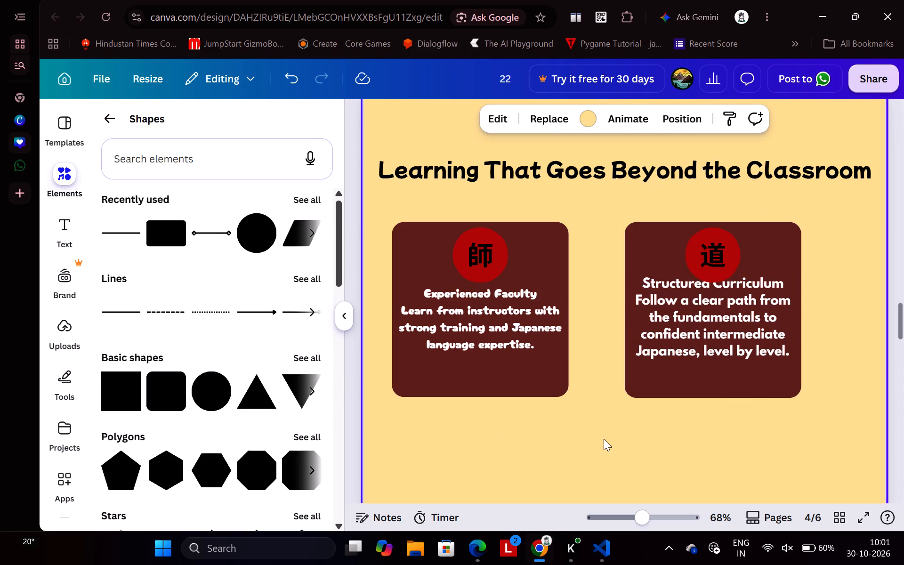
Ungroup the Structured Curriculum card so the 道 circle and the card shape are separate elements.
{"action": "left_click", "coordinate": [730, 257]}
{"action": "left_click", "coordinate": [730, 257]}
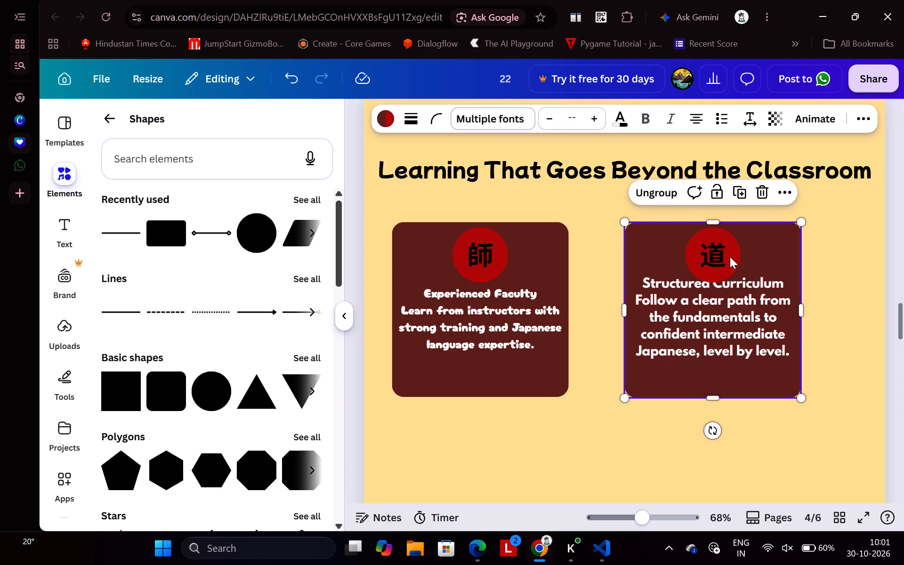
{"action": "left_click", "coordinate": [660, 194]}
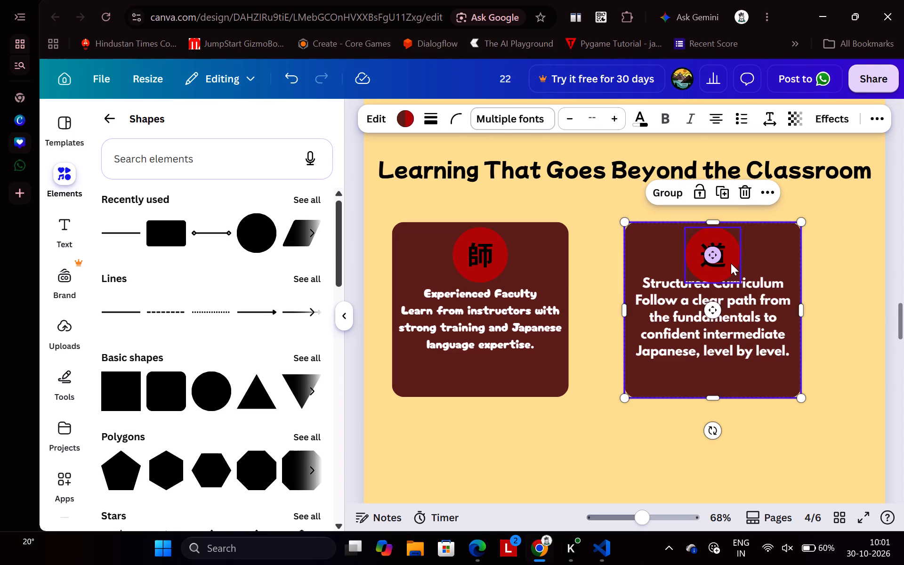
{"action": "left_click", "coordinate": [714, 310]}
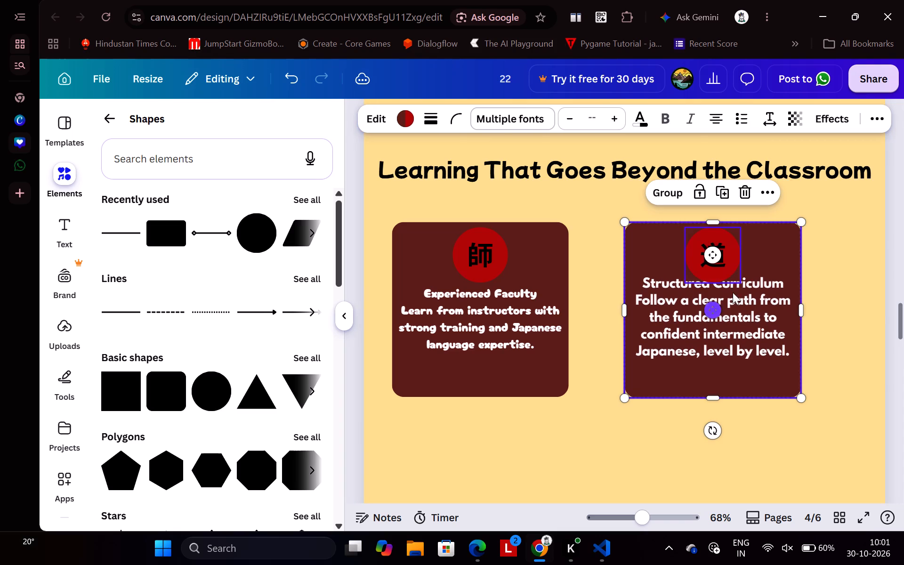
{"action": "left_click", "coordinate": [710, 250]}
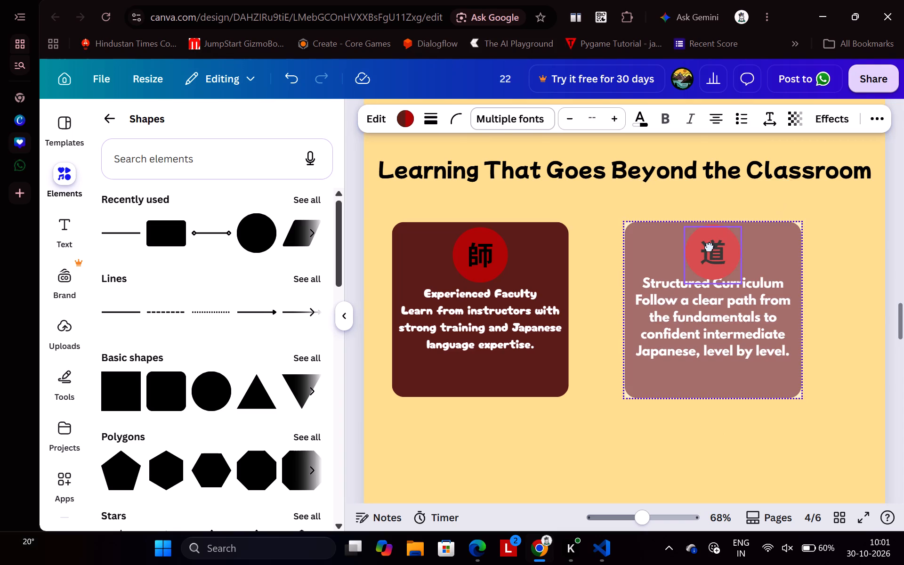
{"action": "left_click", "coordinate": [857, 264]}
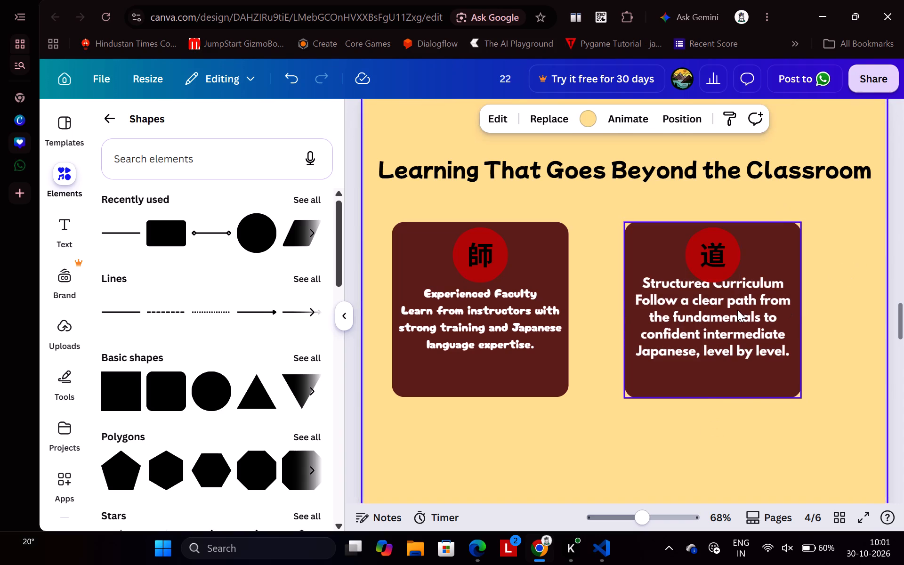
Insert a blank line above the Structured Curriculum heading to move the card's text below the 道 circle.
{"action": "left_click", "coordinate": [737, 310]}
{"action": "left_click", "coordinate": [732, 291]}
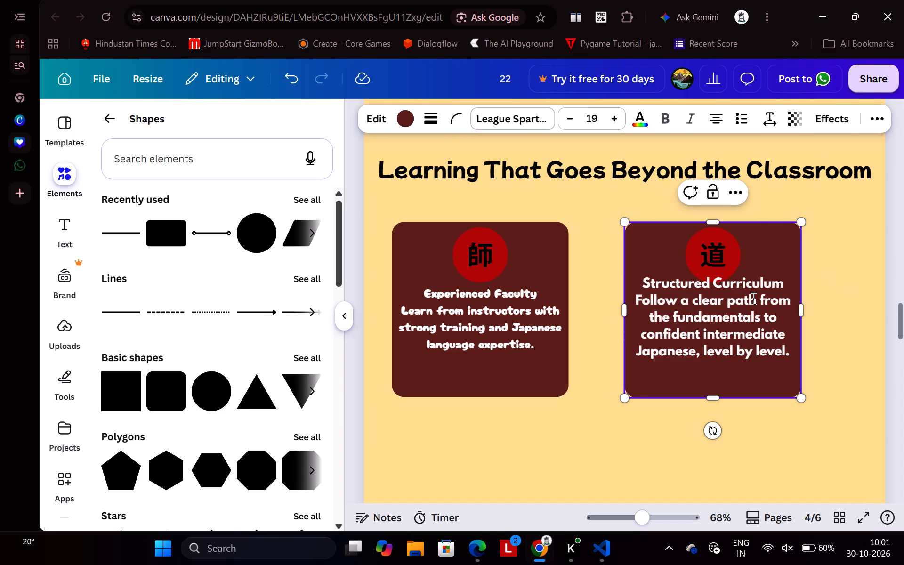
{"action": "key", "text": "Left"}
{"action": "key", "text": "Left"}
{"action": "key", "text": "Left"}
{"action": "key", "text": "Left"}
{"action": "key", "text": "Left"}
{"action": "key", "text": "Left"}
{"action": "key", "text": "Left"}
{"action": "key", "text": "Left"}
{"action": "key", "text": "Left"}
{"action": "key", "text": "Left"}
{"action": "key", "text": "Left"}
{"action": "key", "text": "Left"}
{"action": "key", "text": "Left"}
{"action": "key", "text": "Left"}
{"action": "key", "text": "Return"}
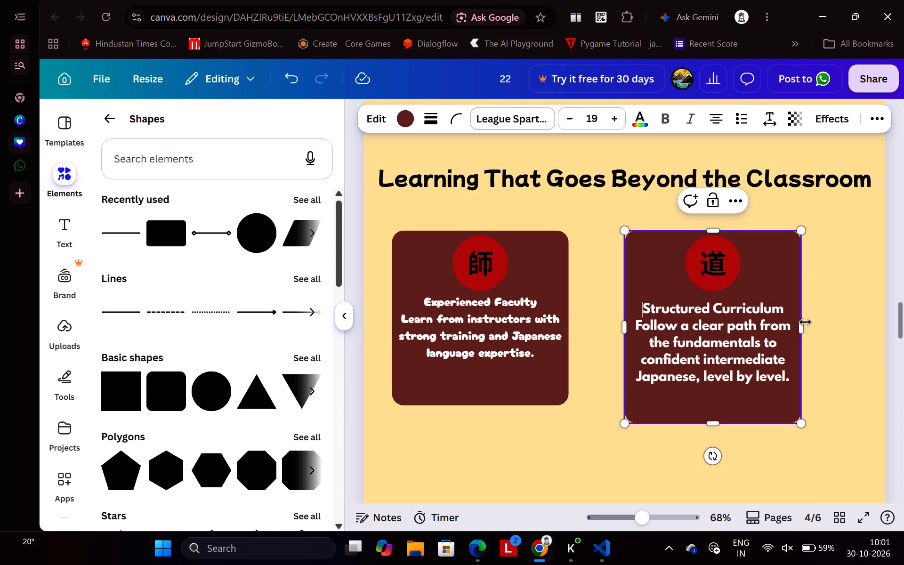
Widen the Structured Curriculum card slightly by extending its right edge.
{"action": "left_click", "coordinate": [775, 362]}
{"action": "left_click_drag", "start_coordinate": [800, 334], "coordinate": [814, 333]}
Enlarge the grouped Experienced Faculty card to about 389 wide and roughly the same height as the Structured Curriculum card.
{"action": "left_click", "coordinate": [498, 317]}
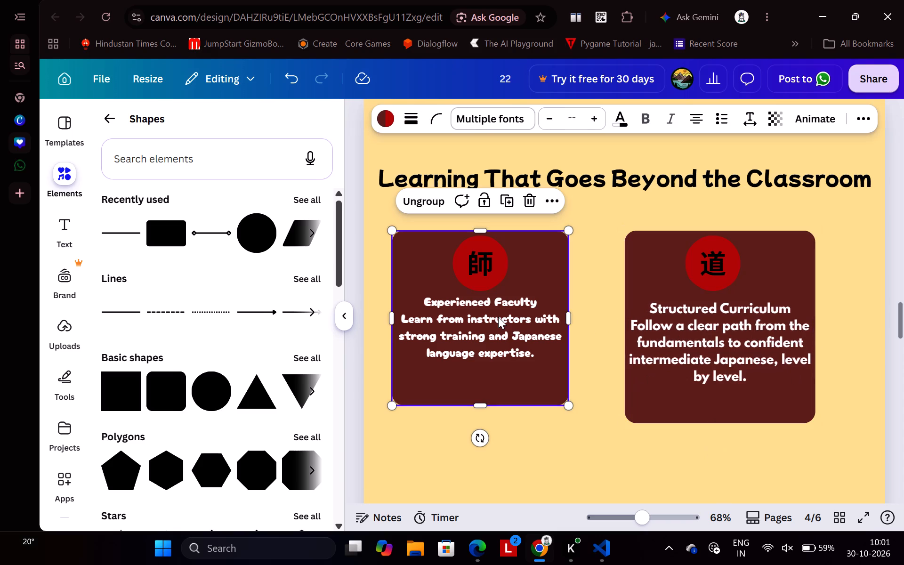
{"action": "left_click_drag", "start_coordinate": [565, 316], "coordinate": [576, 316]}
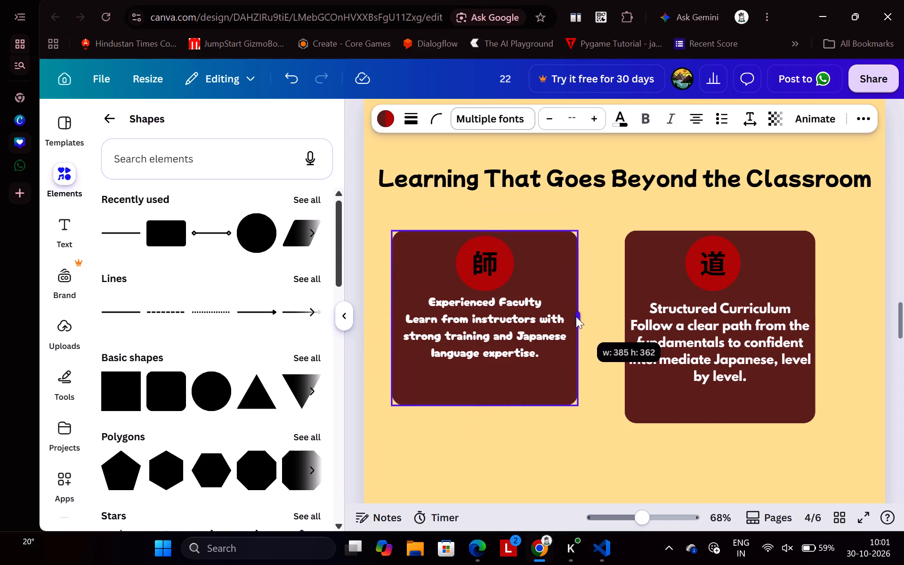
{"action": "left_click_drag", "start_coordinate": [576, 316], "coordinate": [577, 317]}
{"action": "left_click_drag", "start_coordinate": [488, 404], "coordinate": [488, 416]}
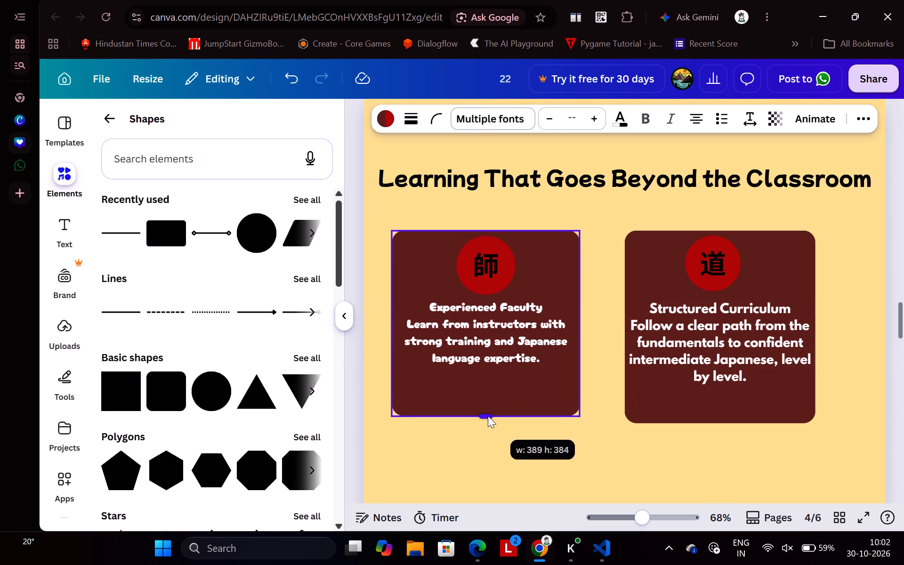
{"action": "left_click_drag", "start_coordinate": [488, 416], "coordinate": [488, 421]}
Change the font of the Experienced Faculty card's heading and description to League Spartan.
{"action": "left_click", "coordinate": [497, 355]}
{"action": "left_click", "coordinate": [539, 361]}
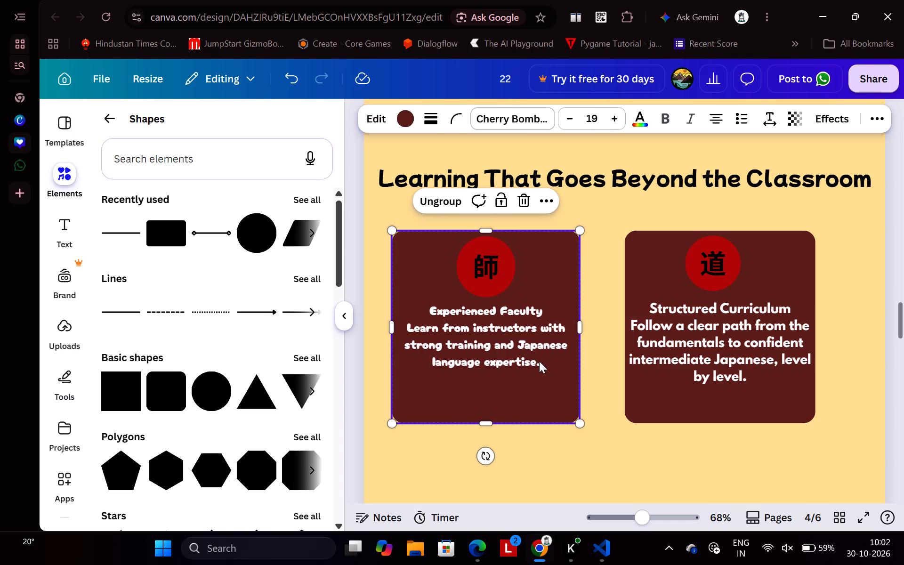
{"action": "left_click_drag", "start_coordinate": [539, 361], "coordinate": [428, 315]}
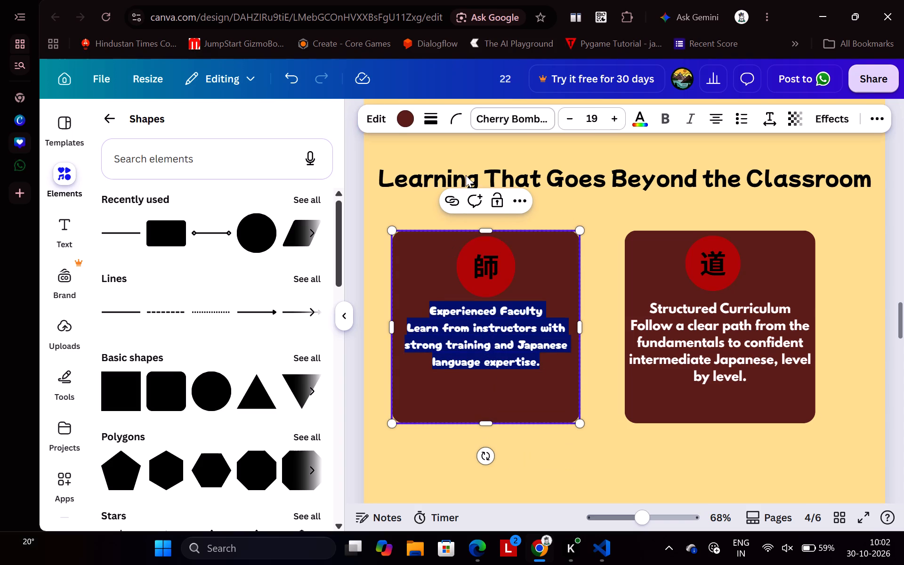
{"action": "left_click", "coordinate": [523, 118]}
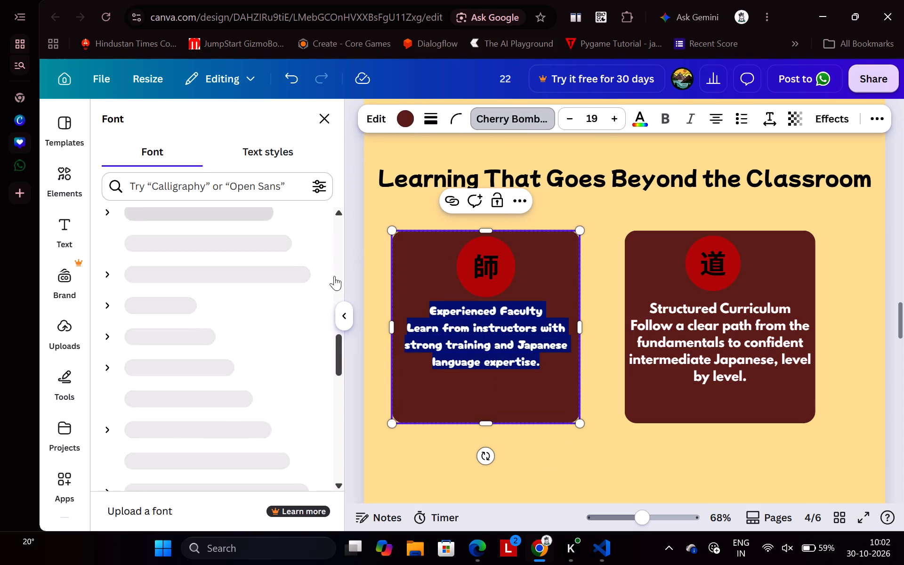
{"action": "scroll", "coordinate": [226, 287], "scroll_direction": "up", "scroll_amount": 8}
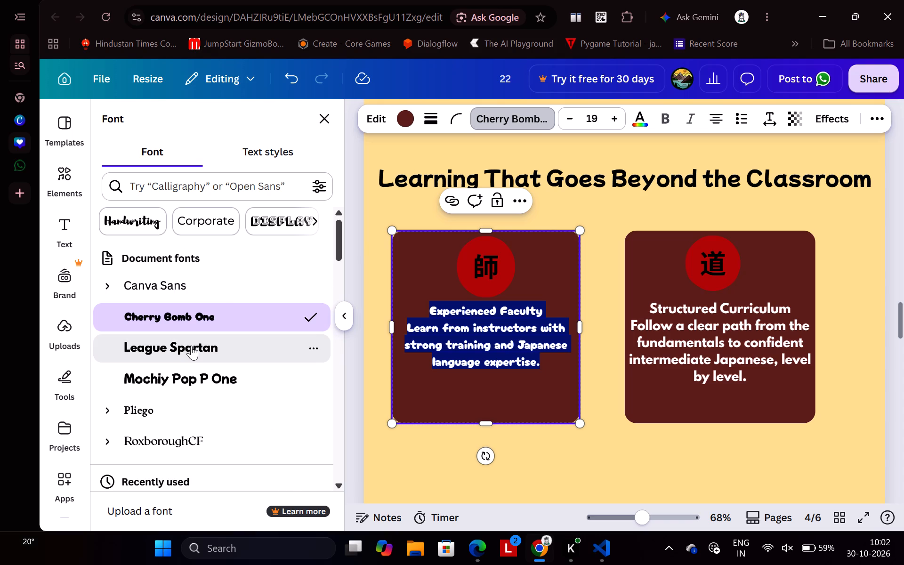
{"action": "left_click", "coordinate": [191, 346]}
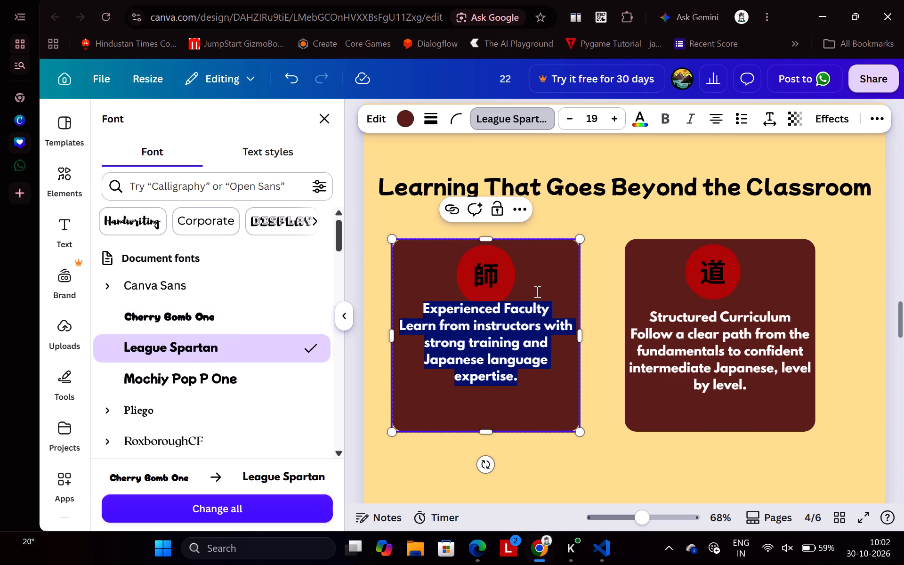
Insert a blank line above the Experienced Faculty heading to move the card's text below the 師 circle.
{"action": "left_click", "coordinate": [528, 292]}
{"action": "key", "text": "Return"}
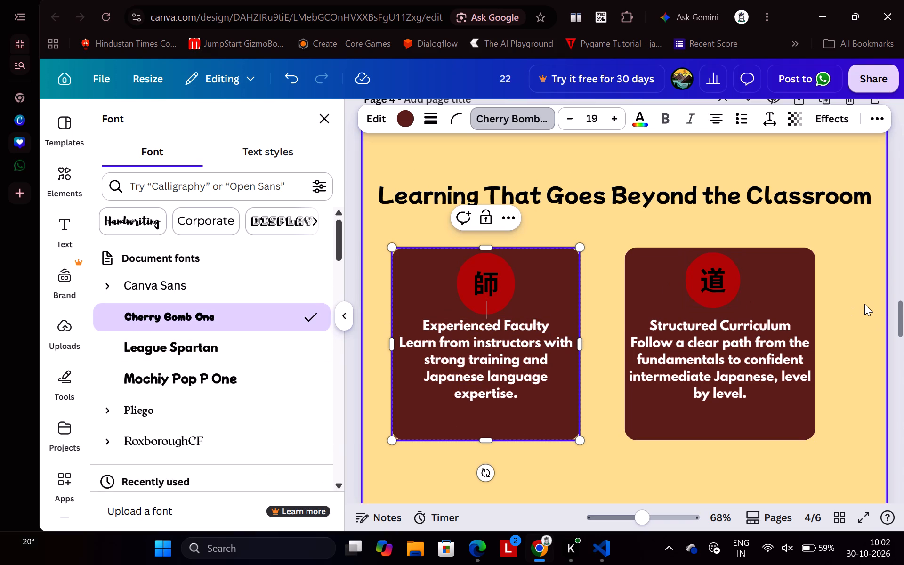
Move the 道 circle slightly to the right to centre it horizontally on the widened Structured Curriculum card.
{"action": "left_click", "coordinate": [713, 287]}
{"action": "left_click_drag", "start_coordinate": [713, 287], "coordinate": [721, 289]}
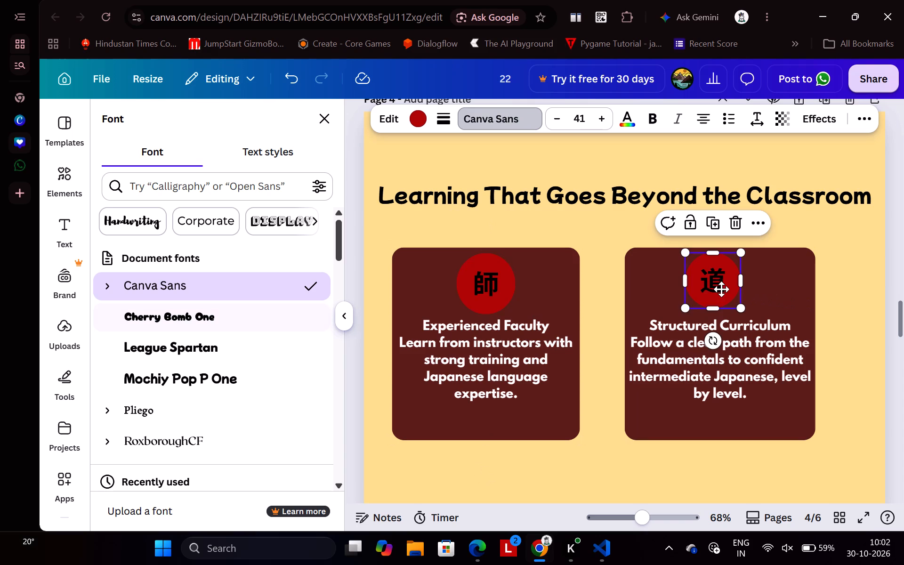
{"action": "left_click_drag", "start_coordinate": [721, 289], "coordinate": [718, 287]}
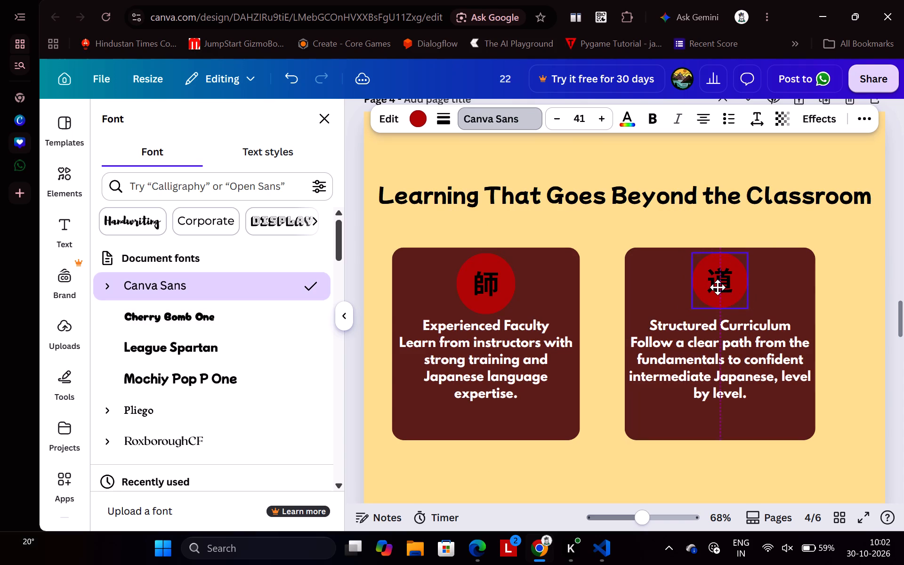
{"action": "left_click_drag", "start_coordinate": [718, 287], "coordinate": [718, 289]}
{"action": "left_click", "coordinate": [846, 301]}
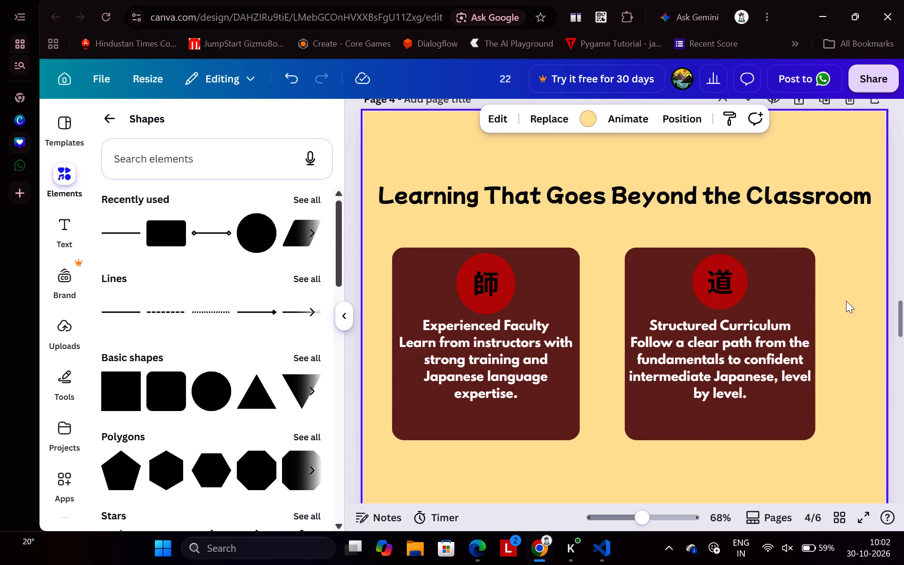
Enlarge the 道 circle slightly to match the 師 circle, and recentre it on the Structured Curriculum card.
{"action": "left_click", "coordinate": [708, 273]}
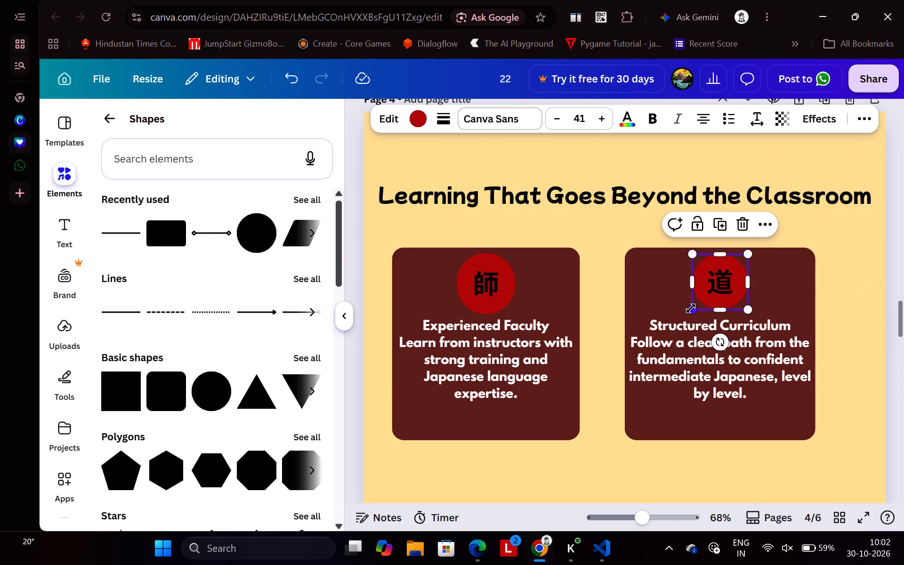
{"action": "left_click_drag", "start_coordinate": [691, 308], "coordinate": [688, 313]}
{"action": "left_click", "coordinate": [725, 292]}
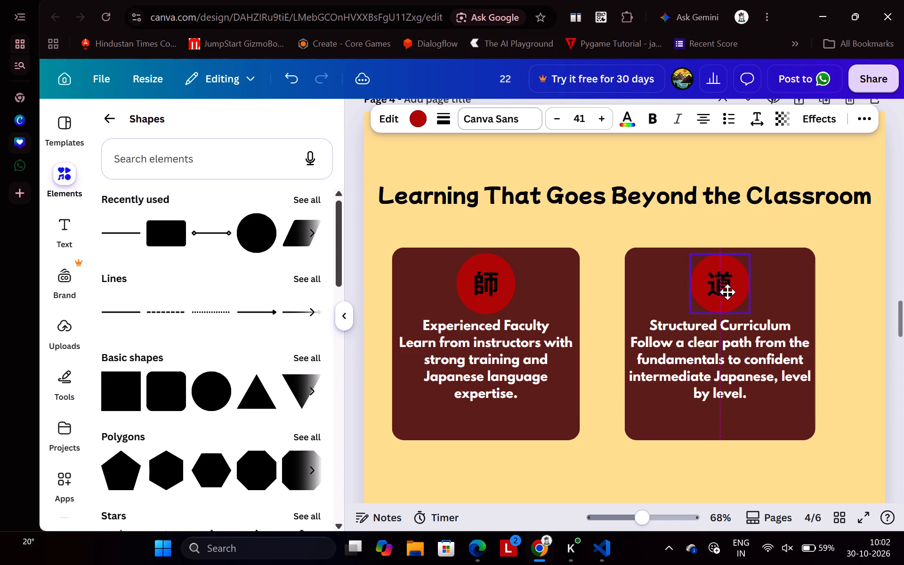
{"action": "left_click", "coordinate": [861, 301]}
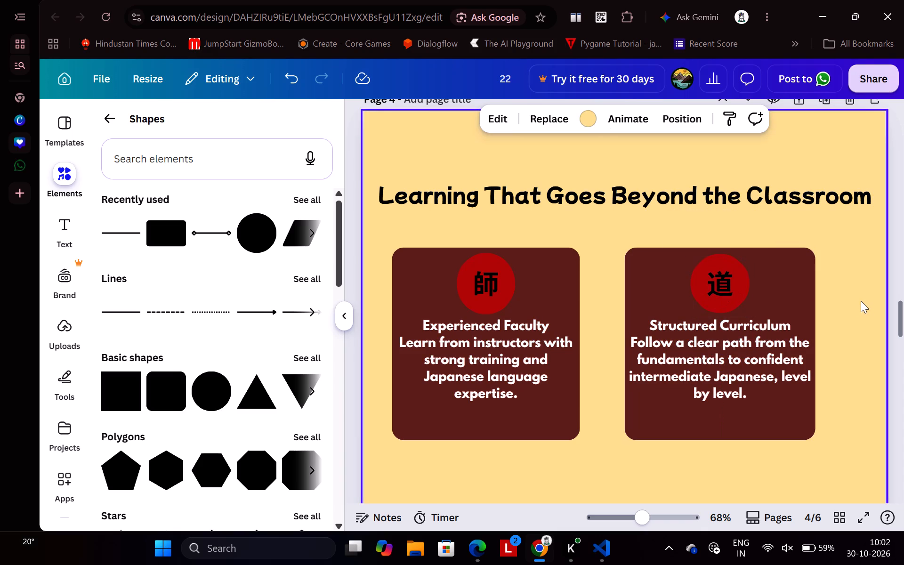
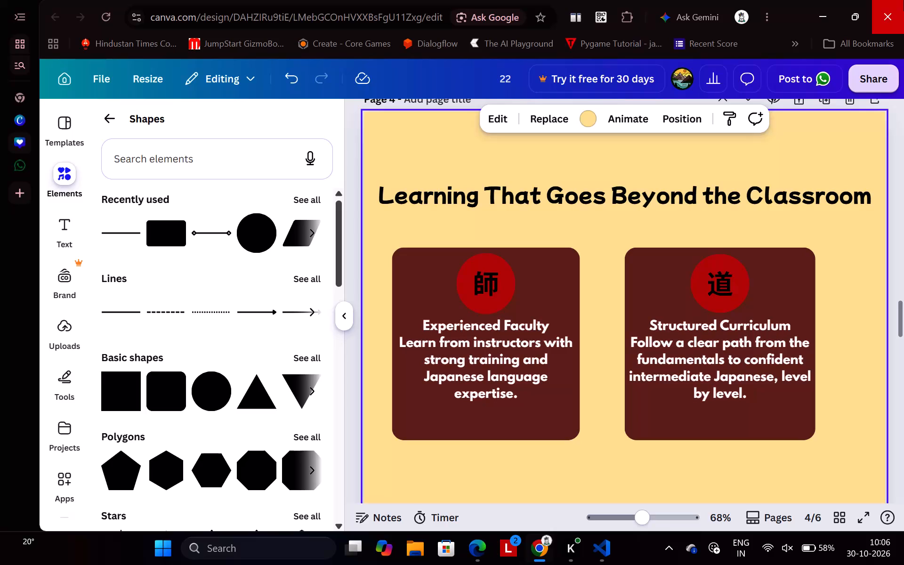
Switch from the course design to the open New Tab page in the browser.
{"action": "left_click", "coordinate": [18, 96]}
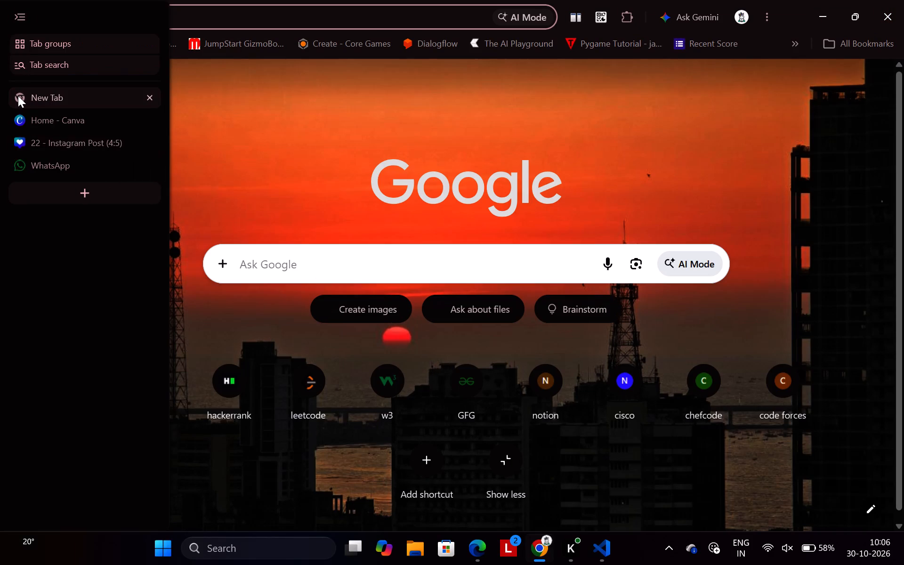
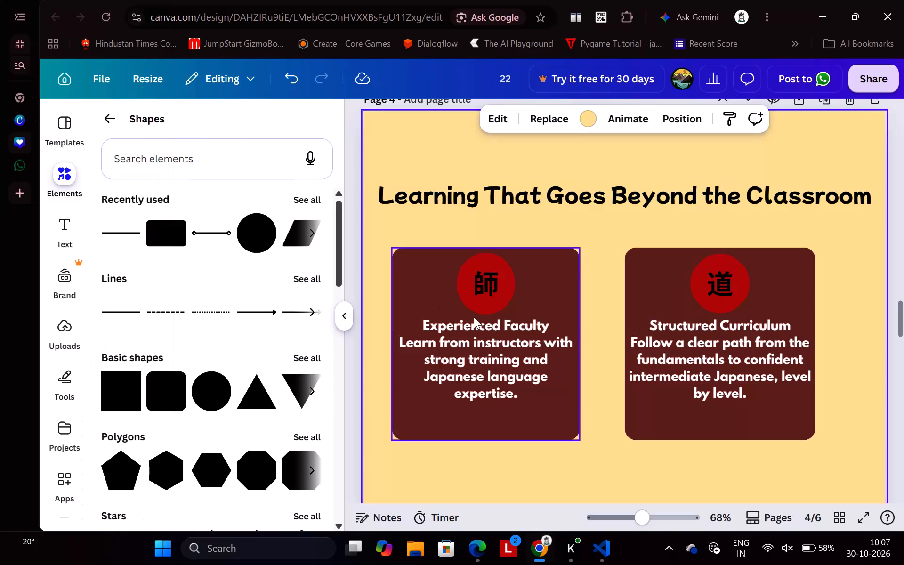
Duplicate the grouped Experienced Faculty card together with its 師 circle and text.
{"action": "scroll", "coordinate": [474, 317], "scroll_direction": "down", "scroll_amount": 3}
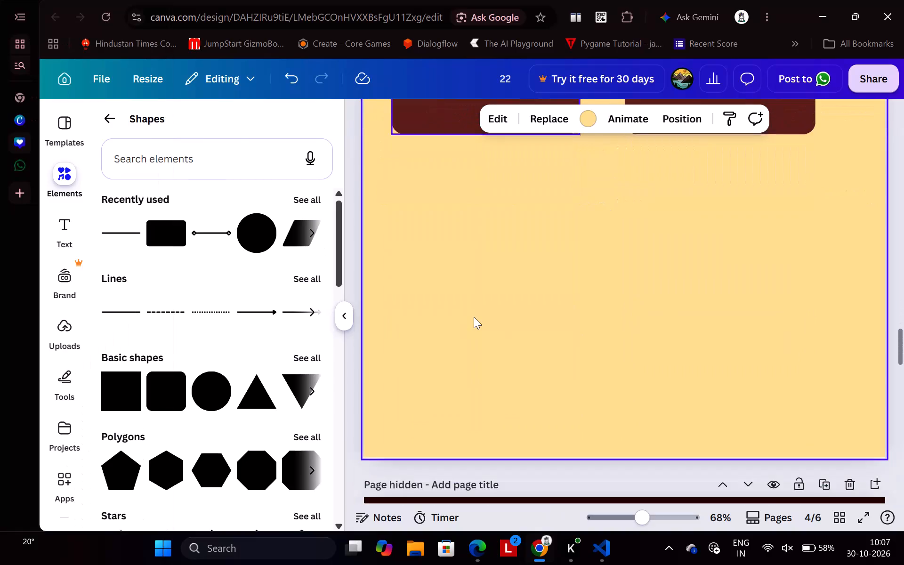
{"action": "scroll", "coordinate": [474, 317], "scroll_direction": "down", "scroll_amount": 1}
{"action": "scroll", "coordinate": [467, 337], "scroll_direction": "up", "scroll_amount": 2}
{"action": "left_click", "coordinate": [531, 227]}
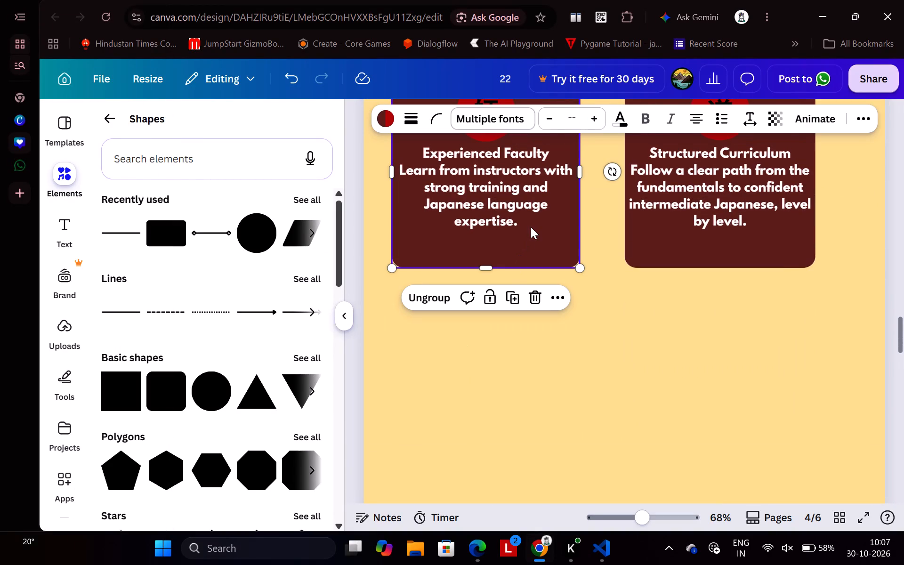
{"action": "left_click", "coordinate": [509, 298]}
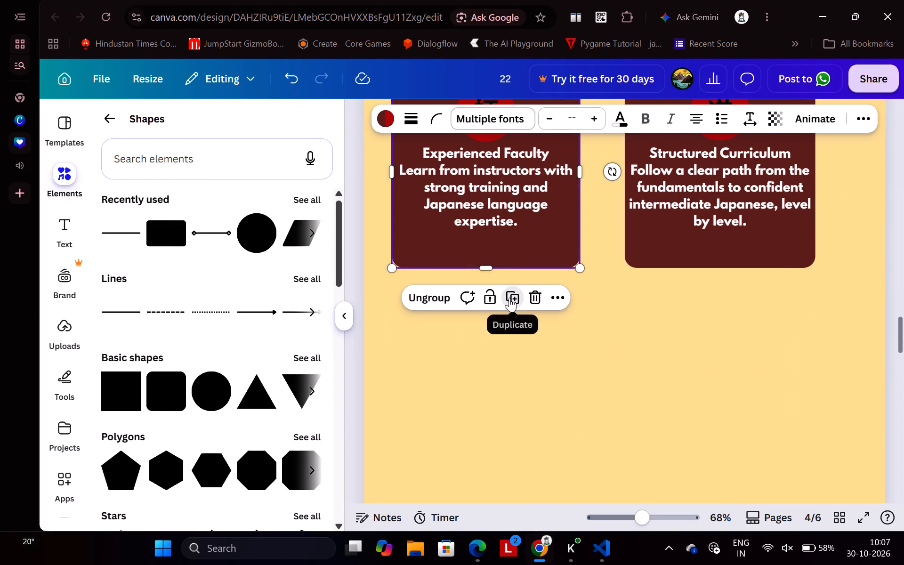
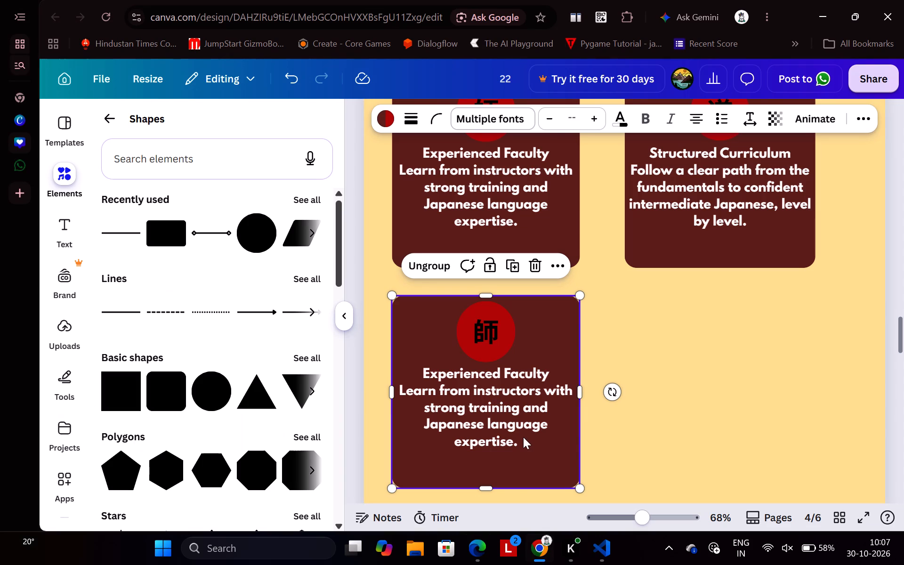
Replace the lower duplicated card's text with the copied Practical Learning heading and description, and remove the trailing blank line.
{"action": "left_click", "coordinate": [523, 437]}
{"action": "left_click", "coordinate": [520, 439]}
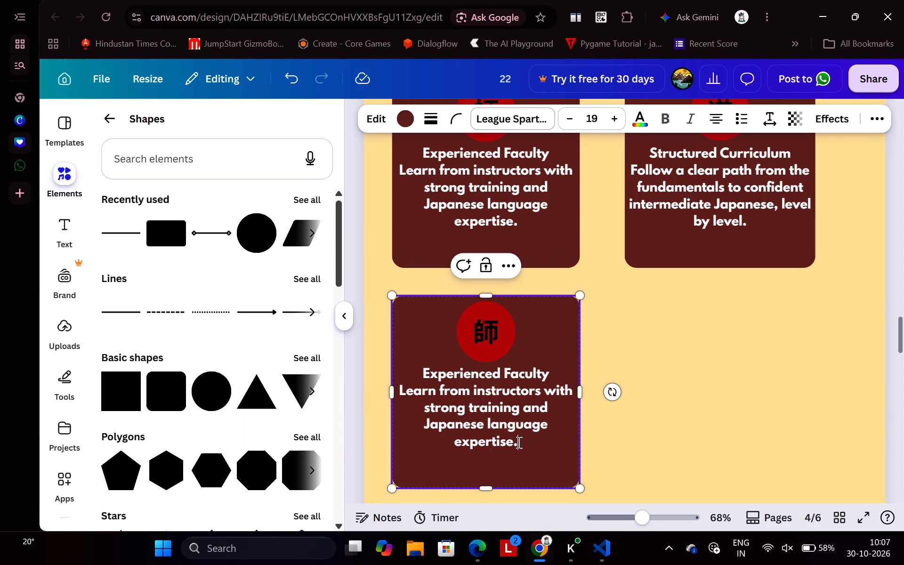
{"action": "left_click_drag", "start_coordinate": [518, 442], "coordinate": [422, 371]}
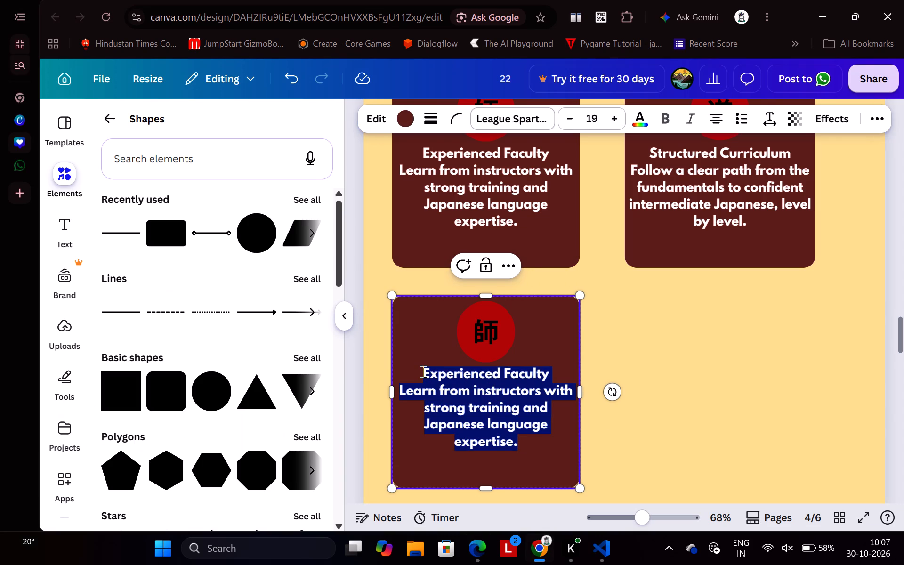
{"action": "left_click_drag", "start_coordinate": [422, 371], "coordinate": [422, 371]}
{"action": "key", "text": "ctrl+v"}
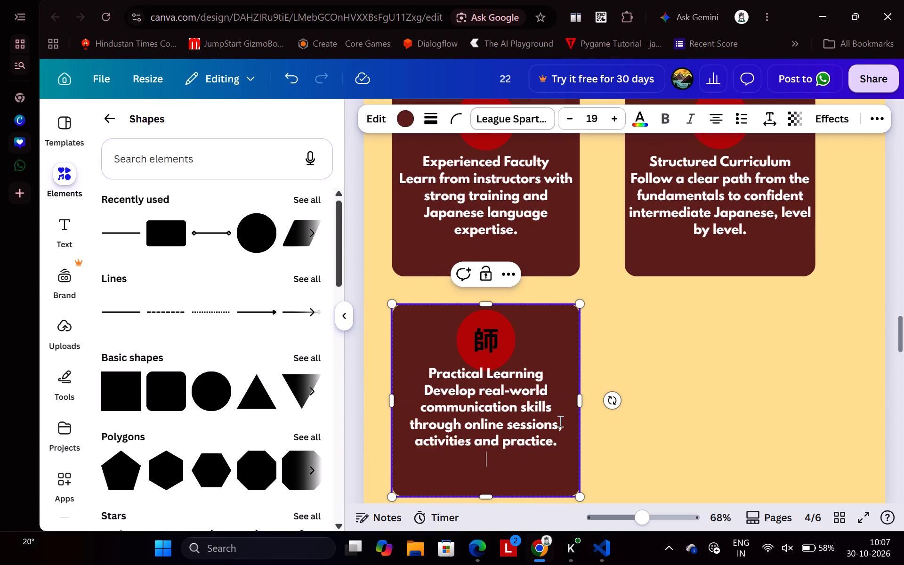
{"action": "scroll", "coordinate": [559, 421], "scroll_direction": "down", "scroll_amount": 1}
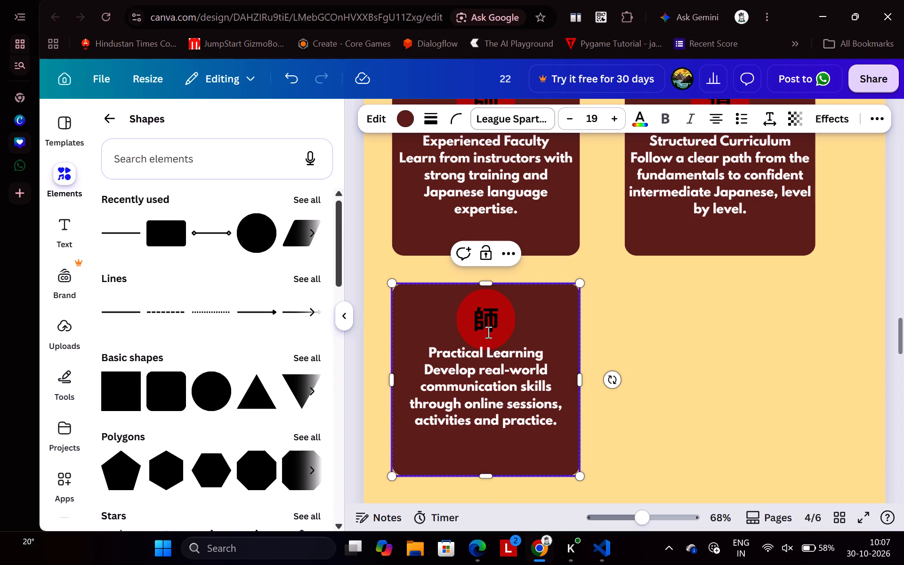
{"action": "key", "text": "BackSpace"}
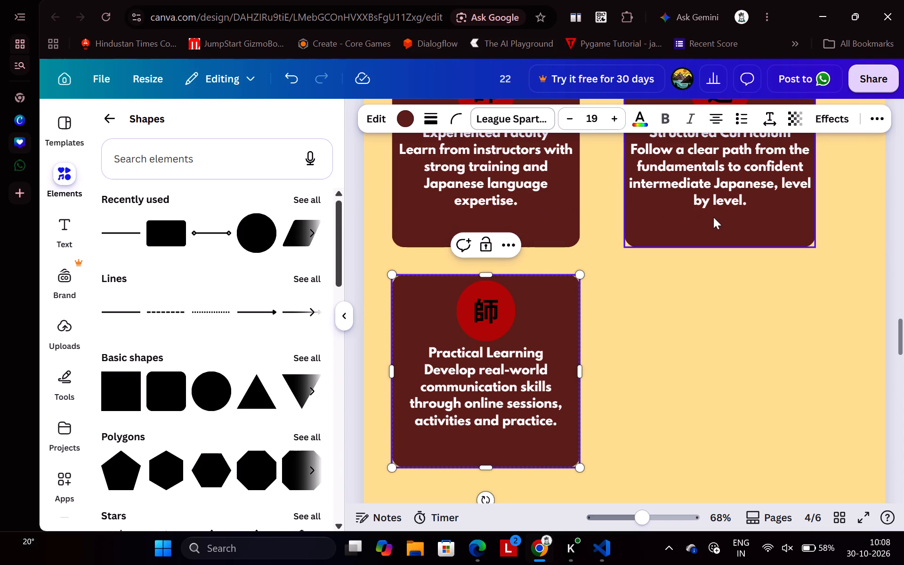
Remove the trailing blank line from the Structured Curriculum card's text, keeping its League Spartan font.
{"action": "left_click", "coordinate": [716, 218]}
{"action": "left_click", "coordinate": [760, 201]}
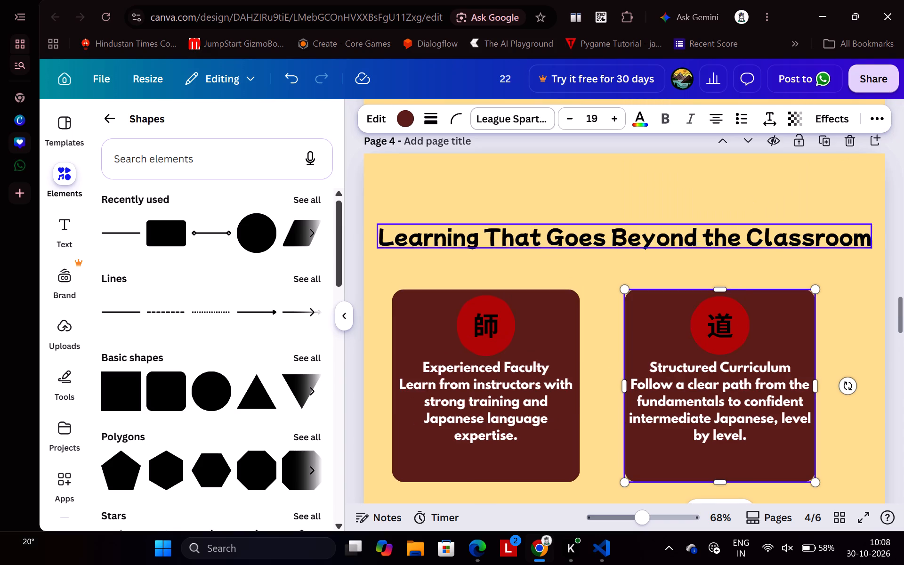
{"action": "key", "text": "Delete"}
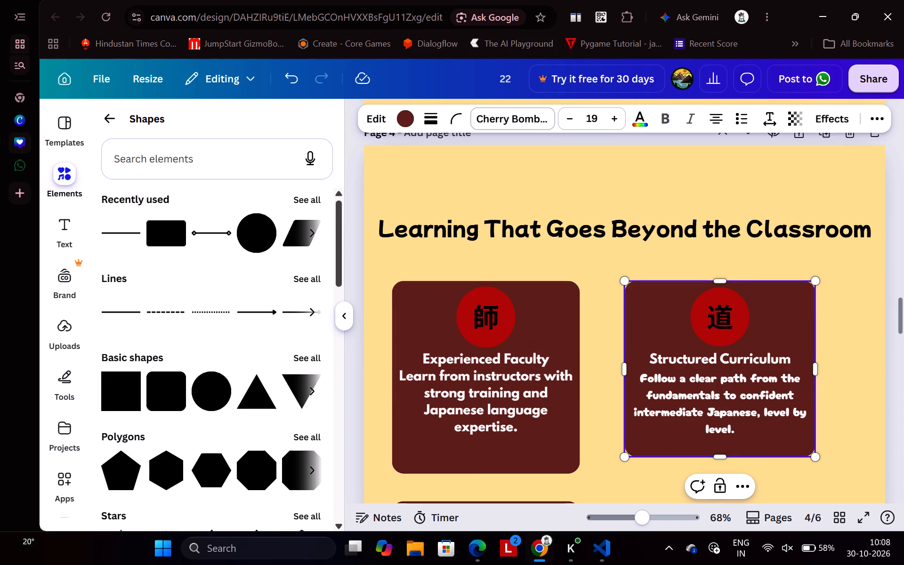
{"action": "key", "text": "ctrl+z"}
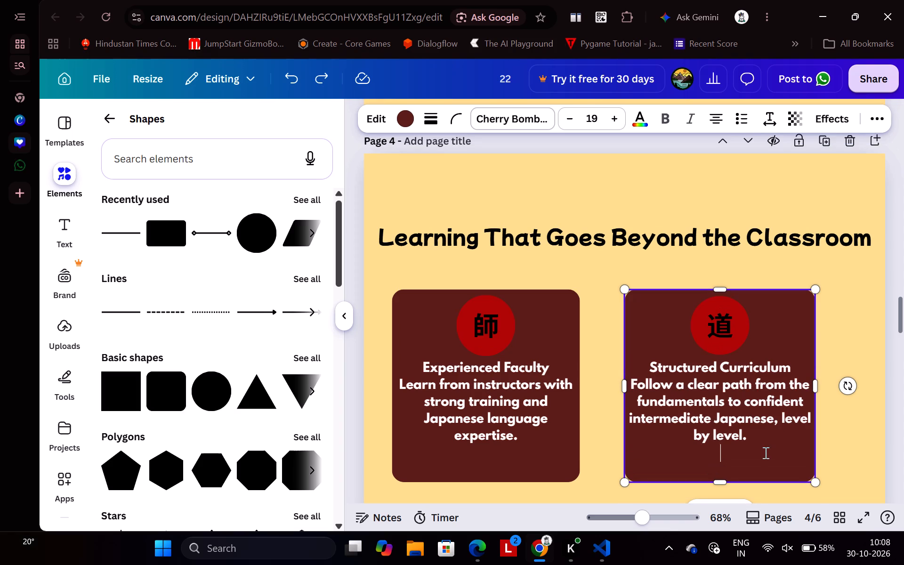
{"action": "key", "text": "BackSpace"}
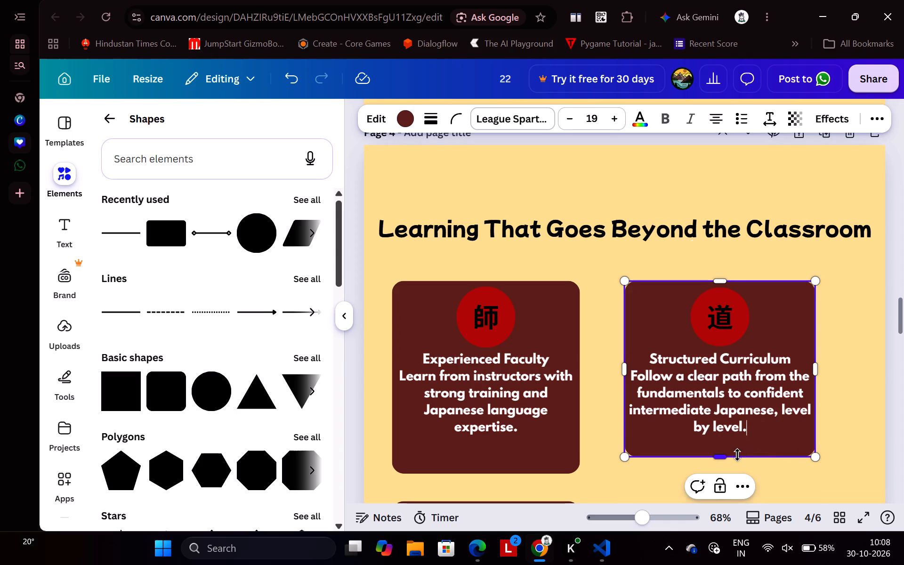
Reduce the Experienced Faculty card group's height to about 364 to match the Structured Curriculum card.
{"action": "scroll", "coordinate": [737, 455], "scroll_direction": "down", "scroll_amount": 1}
{"action": "left_click", "coordinate": [508, 367]}
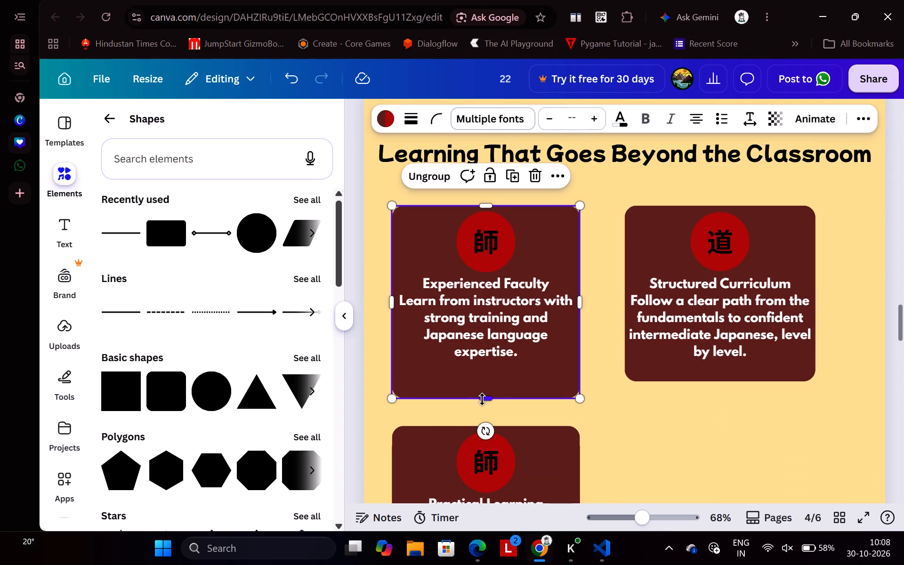
{"action": "left_click_drag", "start_coordinate": [482, 399], "coordinate": [484, 382]}
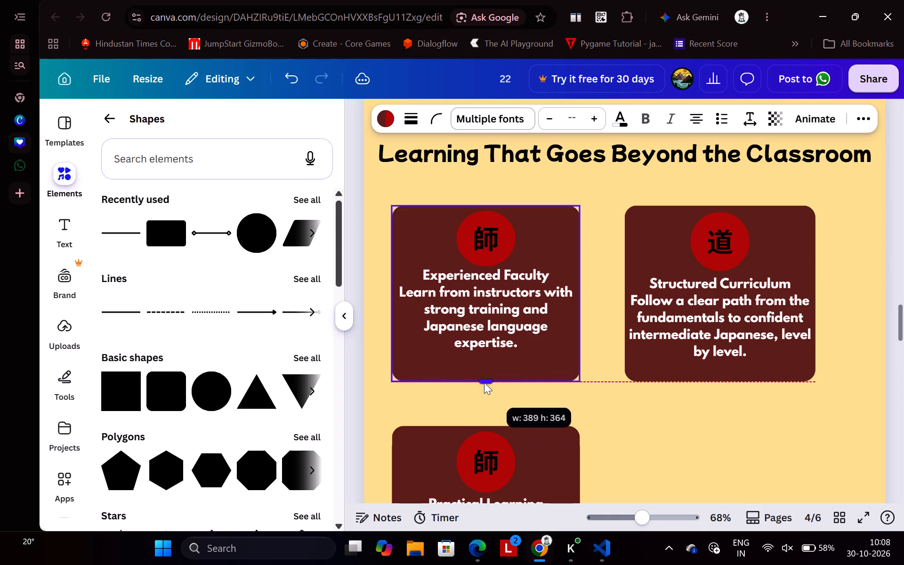
{"action": "left_click_drag", "start_coordinate": [484, 382], "coordinate": [484, 381]}
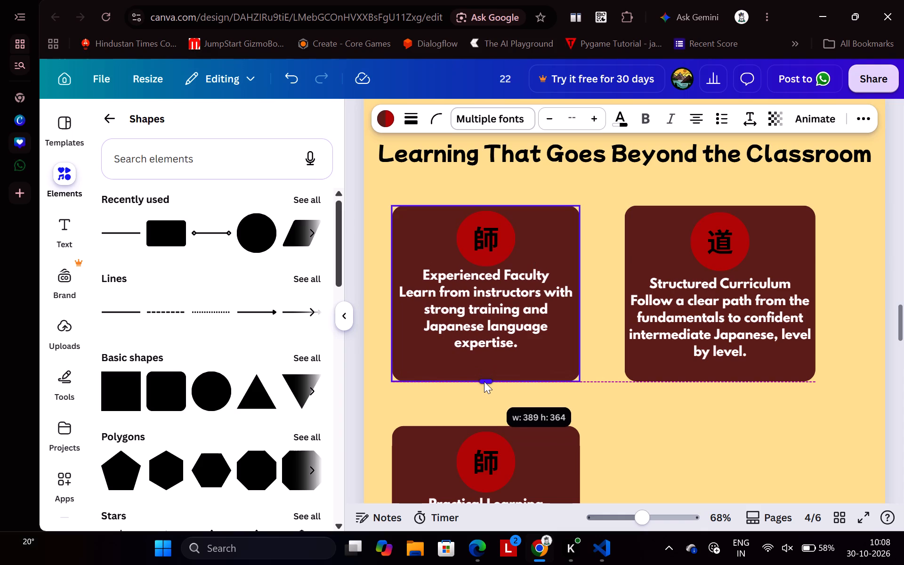
{"action": "left_click_drag", "start_coordinate": [484, 381], "coordinate": [484, 381]}
Increase the line spacing of only the Experienced Faculty heading to widen the gap above its description.
{"action": "left_click", "coordinate": [484, 260]}
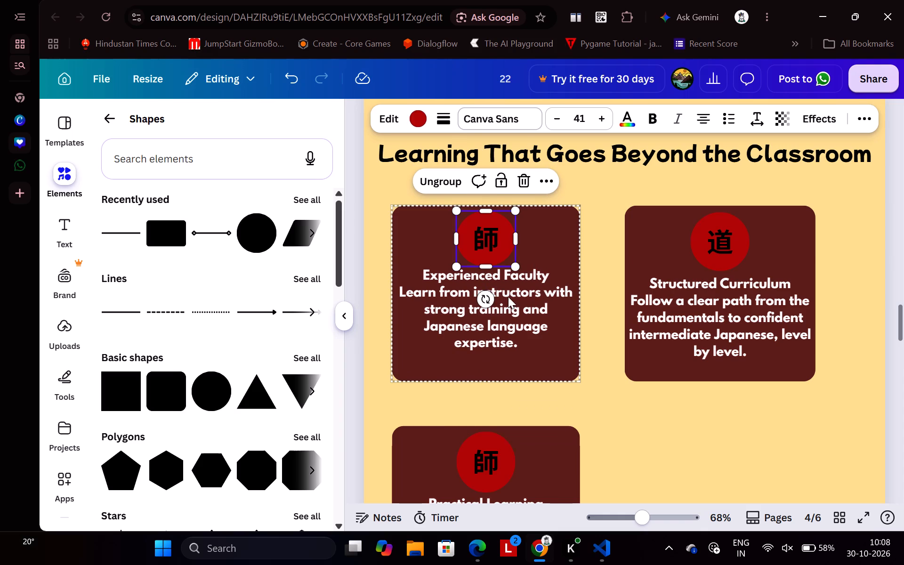
{"action": "left_click", "coordinate": [512, 299]}
{"action": "left_click", "coordinate": [513, 347]}
{"action": "left_click", "coordinate": [519, 344]}
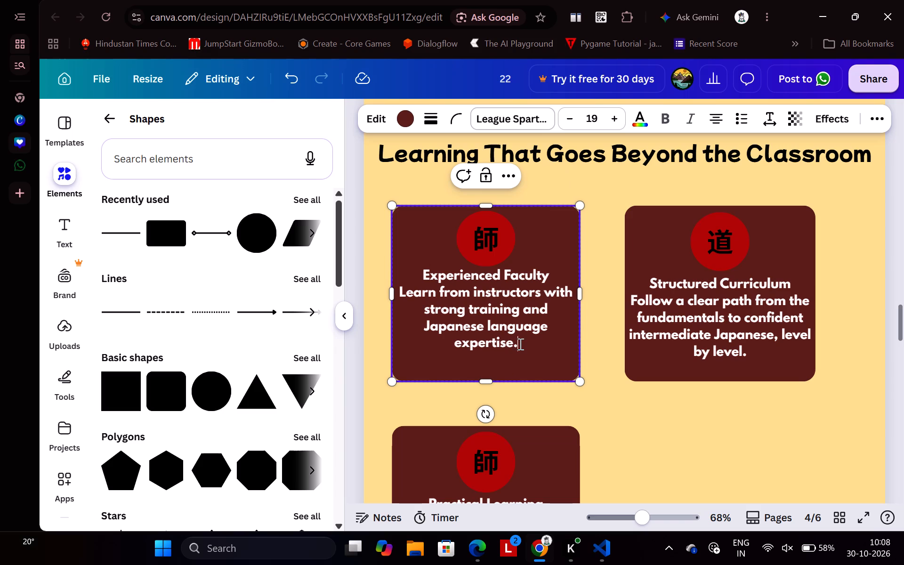
{"action": "left_click_drag", "start_coordinate": [519, 344], "coordinate": [428, 271]}
{"action": "left_click", "coordinate": [539, 291]}
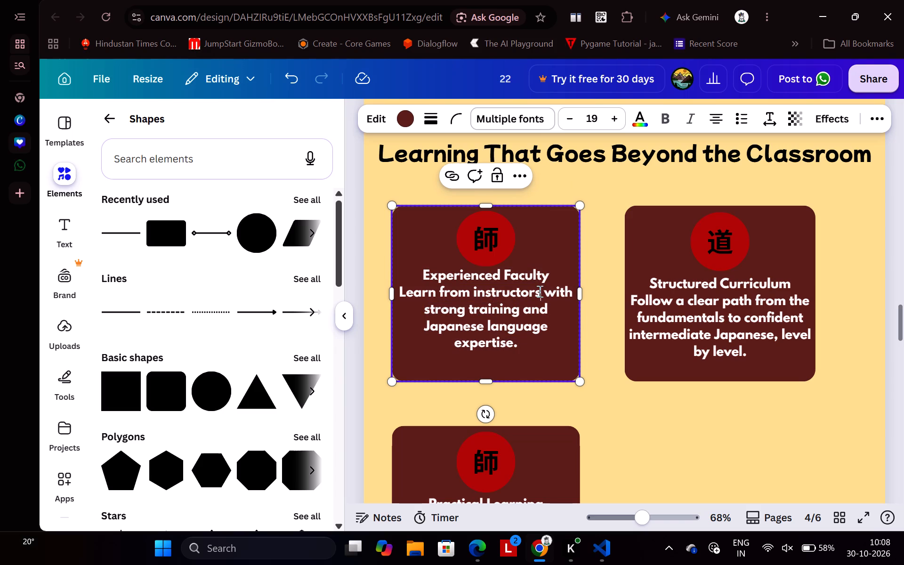
{"action": "left_click_drag", "start_coordinate": [549, 274], "coordinate": [424, 274]}
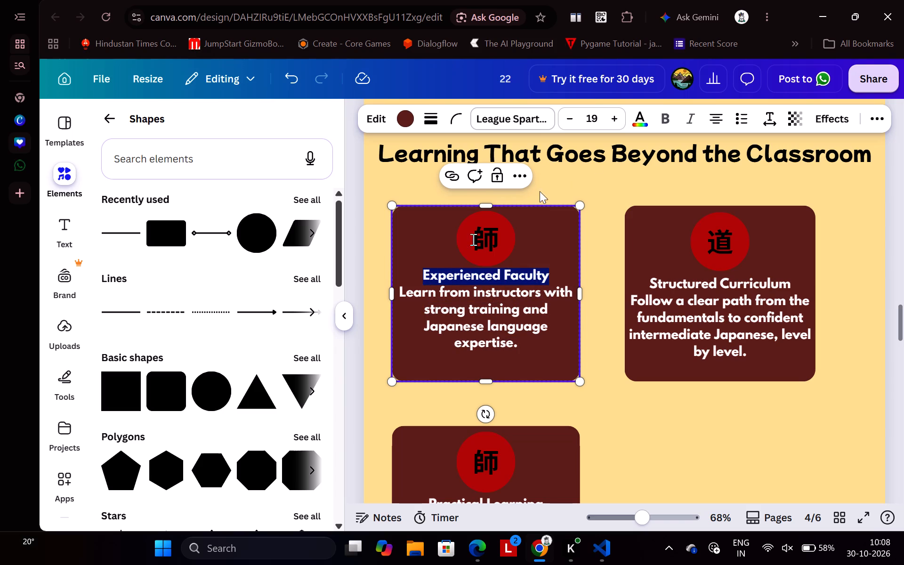
{"action": "left_click", "coordinate": [768, 116]}
{"action": "left_click_drag", "start_coordinate": [740, 225], "coordinate": [755, 225]}
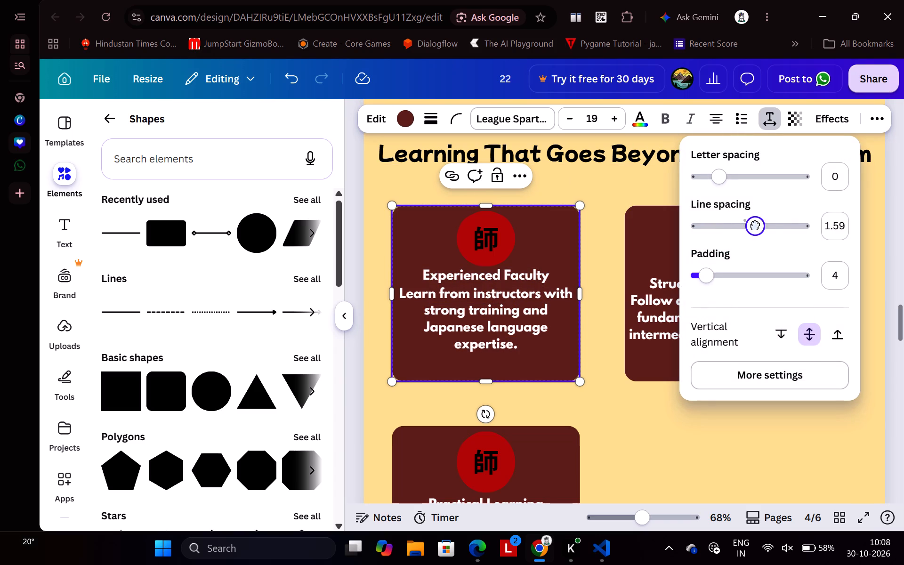
{"action": "left_click_drag", "start_coordinate": [755, 225], "coordinate": [781, 225]}
{"action": "left_click", "coordinate": [679, 436]}
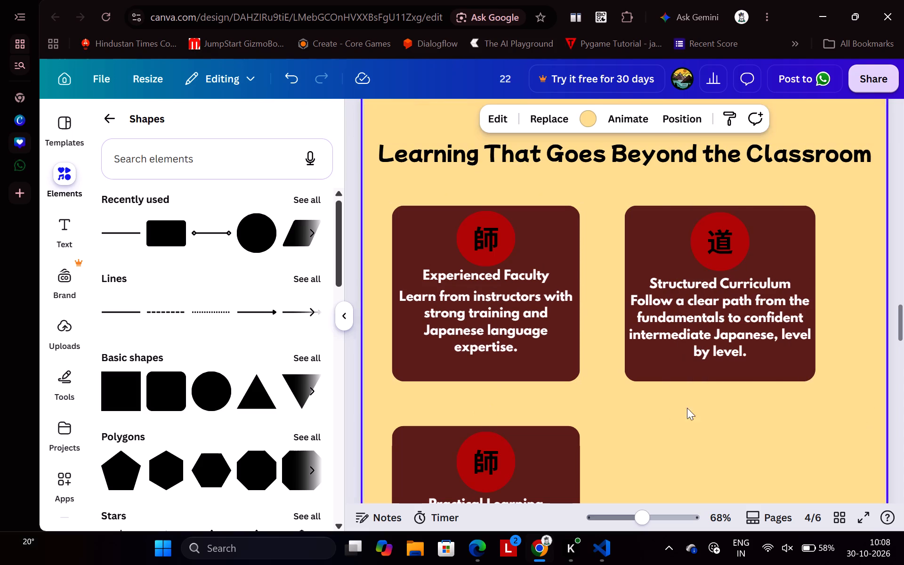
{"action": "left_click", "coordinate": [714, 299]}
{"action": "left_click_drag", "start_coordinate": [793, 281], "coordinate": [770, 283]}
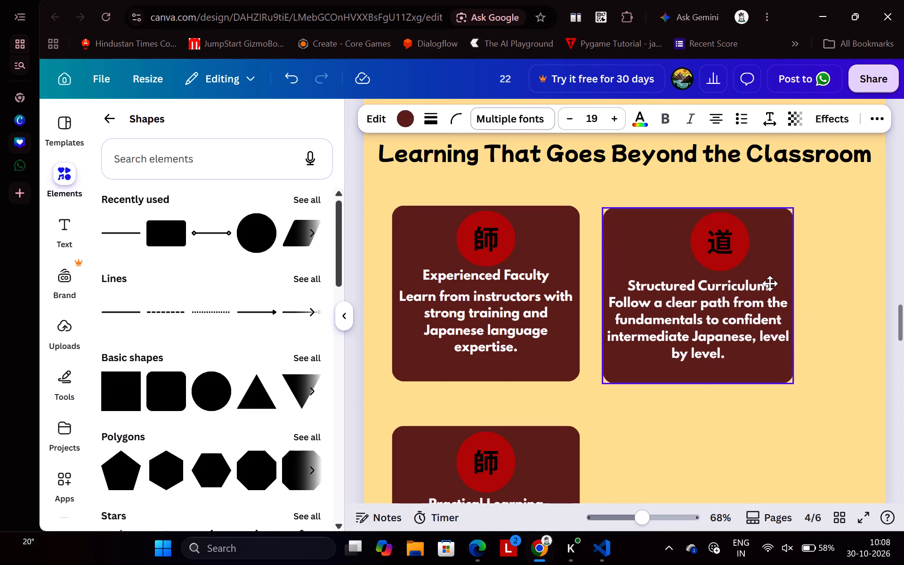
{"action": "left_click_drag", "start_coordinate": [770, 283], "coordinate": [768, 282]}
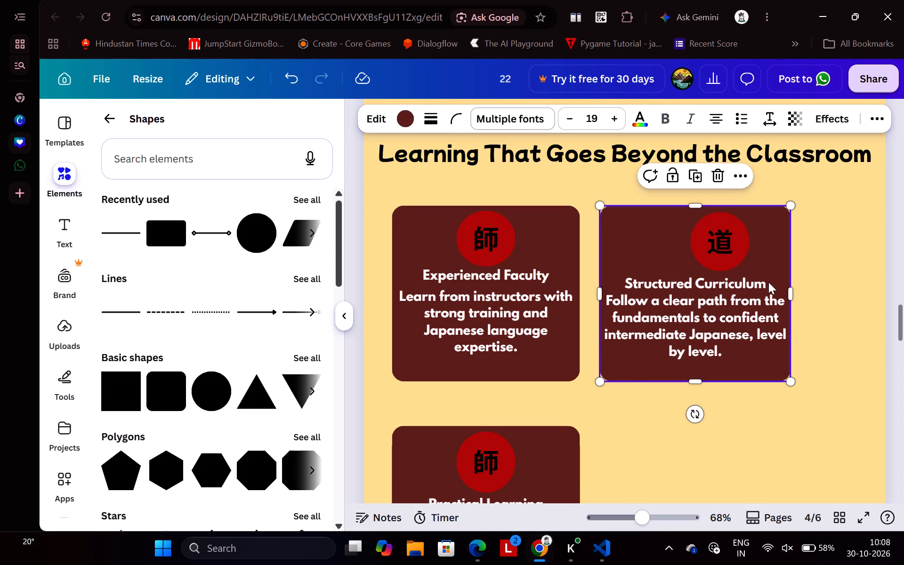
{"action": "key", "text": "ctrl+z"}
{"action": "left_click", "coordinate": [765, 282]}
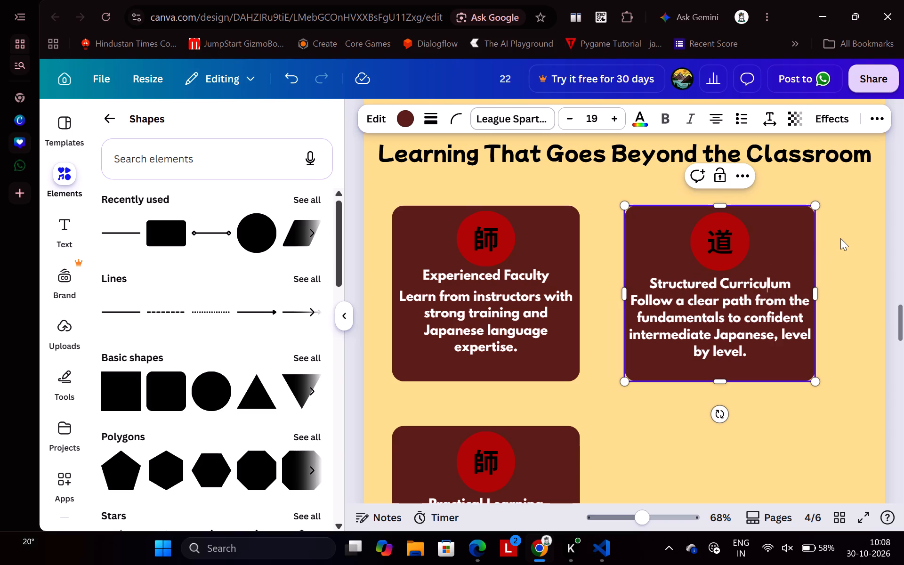
Group the 道 circle with the Structured Curriculum card.
{"action": "left_click", "coordinate": [840, 238]}
{"action": "left_click_drag", "start_coordinate": [840, 238], "coordinate": [695, 252]}
{"action": "left_click_drag", "start_coordinate": [723, 173], "coordinate": [729, 332]}
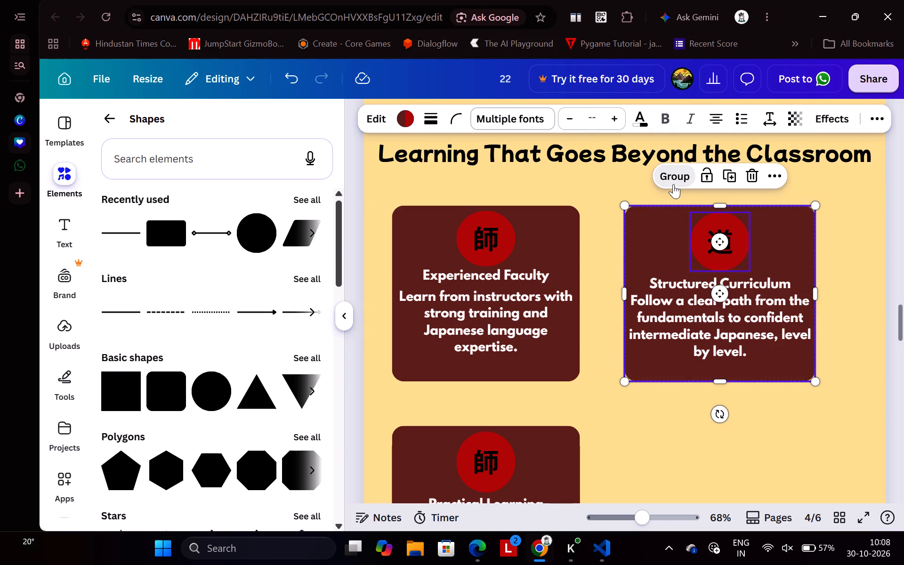
{"action": "left_click", "coordinate": [673, 182]}
Set the line spacing of the Structured Curriculum heading to 2.07.
{"action": "left_click", "coordinate": [783, 281]}
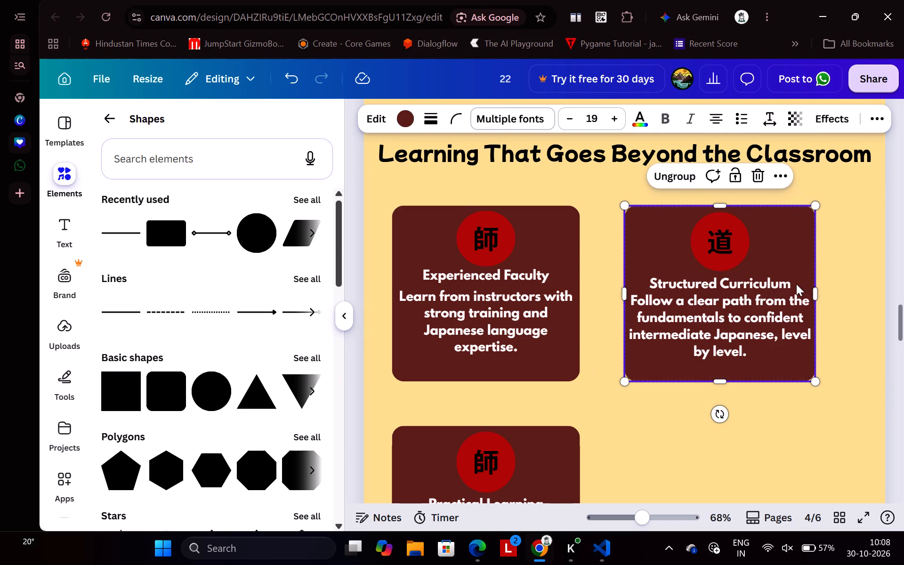
{"action": "left_click", "coordinate": [796, 284]}
{"action": "left_click_drag", "start_coordinate": [793, 283], "coordinate": [654, 281]}
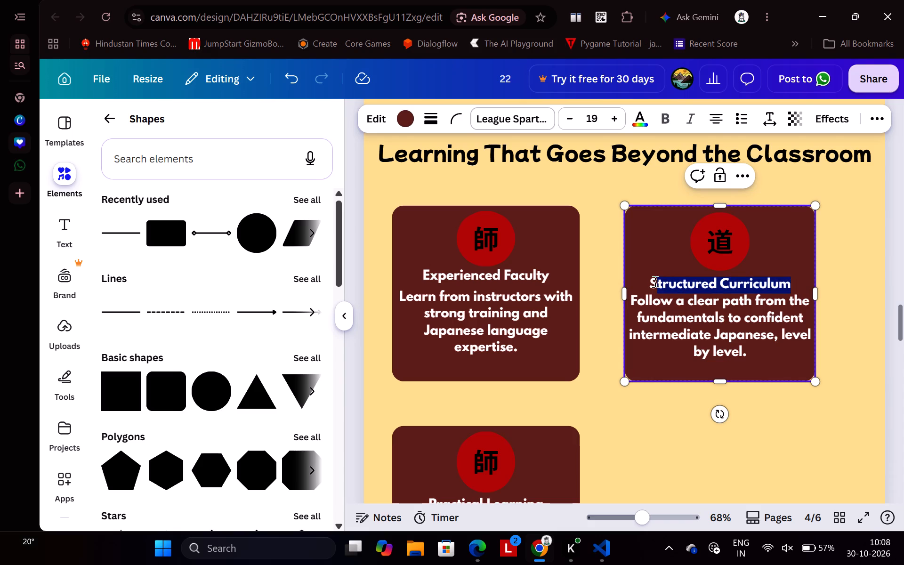
{"action": "left_click_drag", "start_coordinate": [654, 281], "coordinate": [651, 281]}
{"action": "left_click", "coordinate": [769, 114]}
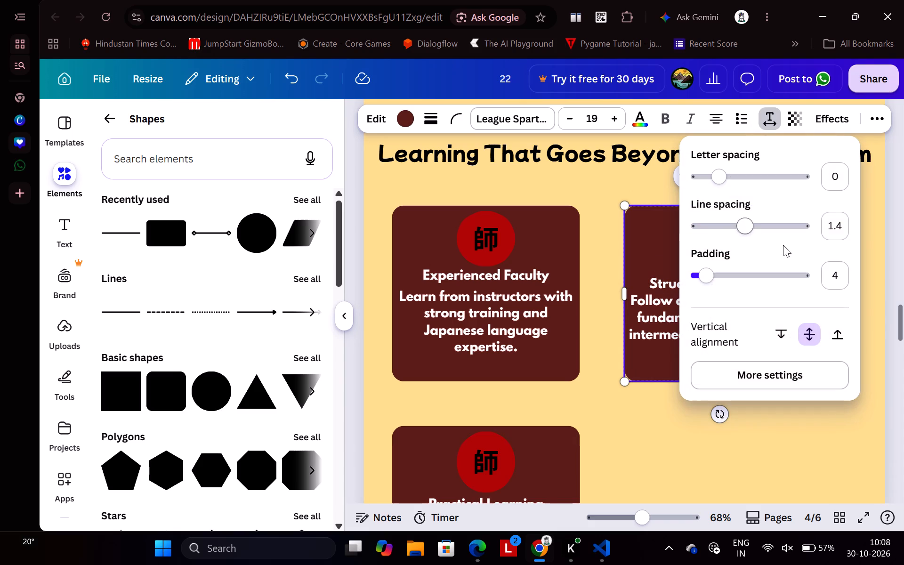
{"action": "left_click", "coordinate": [836, 231]}
{"action": "type", "text": "2.0"}
{"action": "key", "text": "7"}
{"action": "key", "text": "Return"}
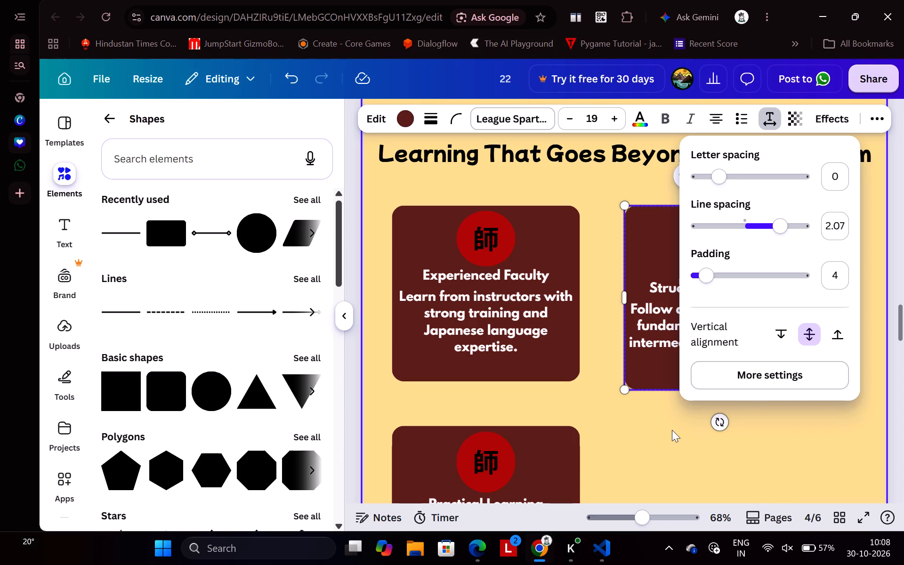
{"action": "left_click", "coordinate": [672, 430]}
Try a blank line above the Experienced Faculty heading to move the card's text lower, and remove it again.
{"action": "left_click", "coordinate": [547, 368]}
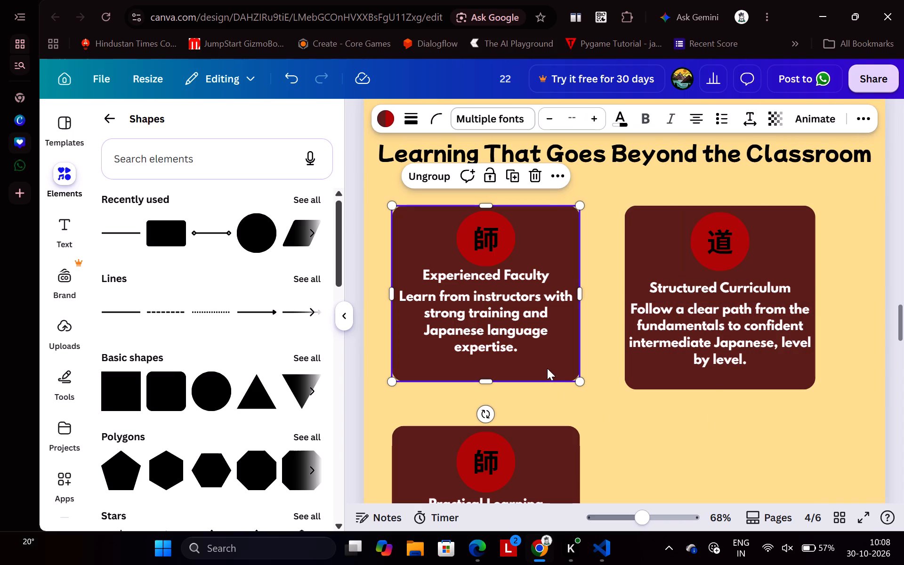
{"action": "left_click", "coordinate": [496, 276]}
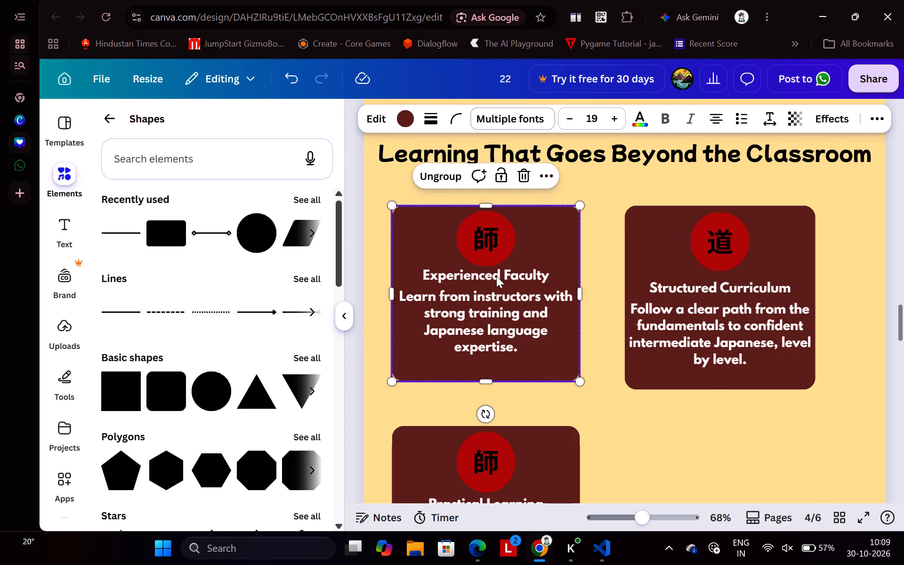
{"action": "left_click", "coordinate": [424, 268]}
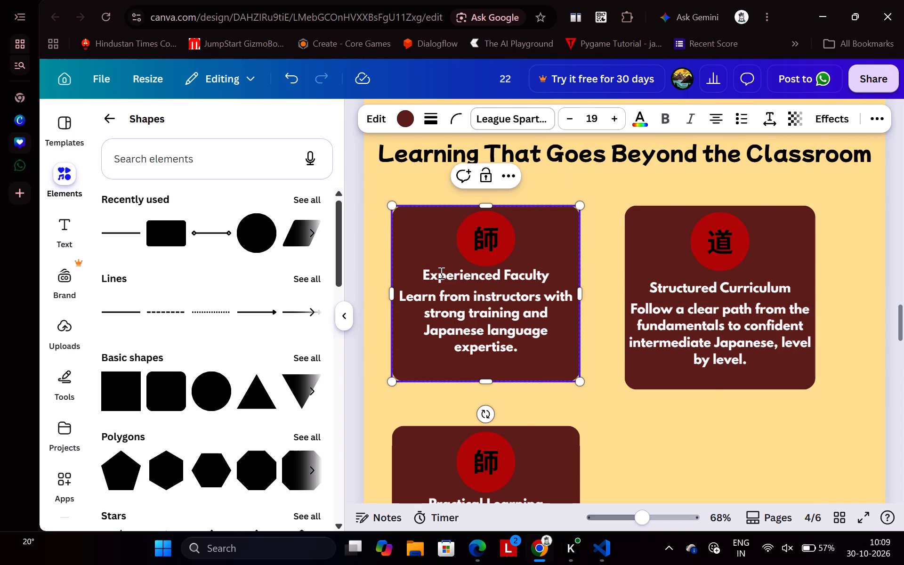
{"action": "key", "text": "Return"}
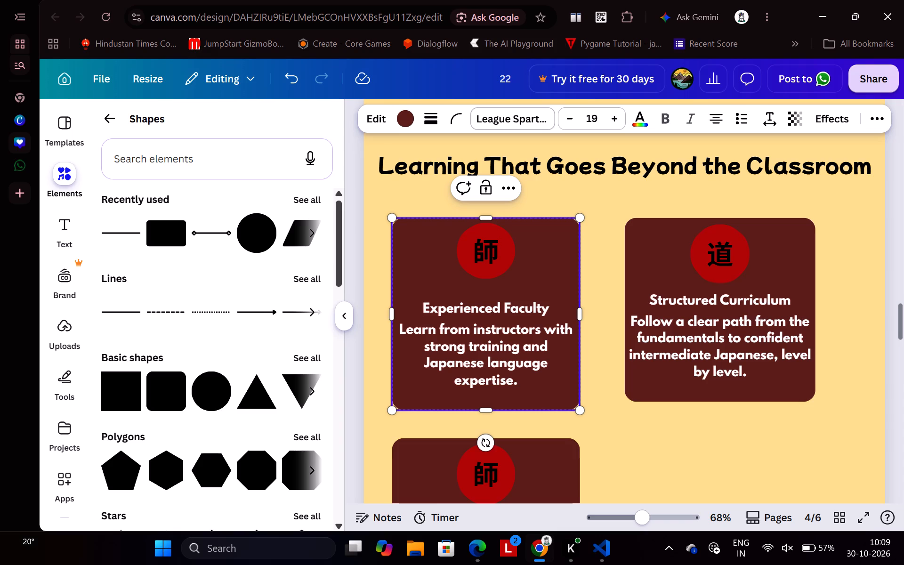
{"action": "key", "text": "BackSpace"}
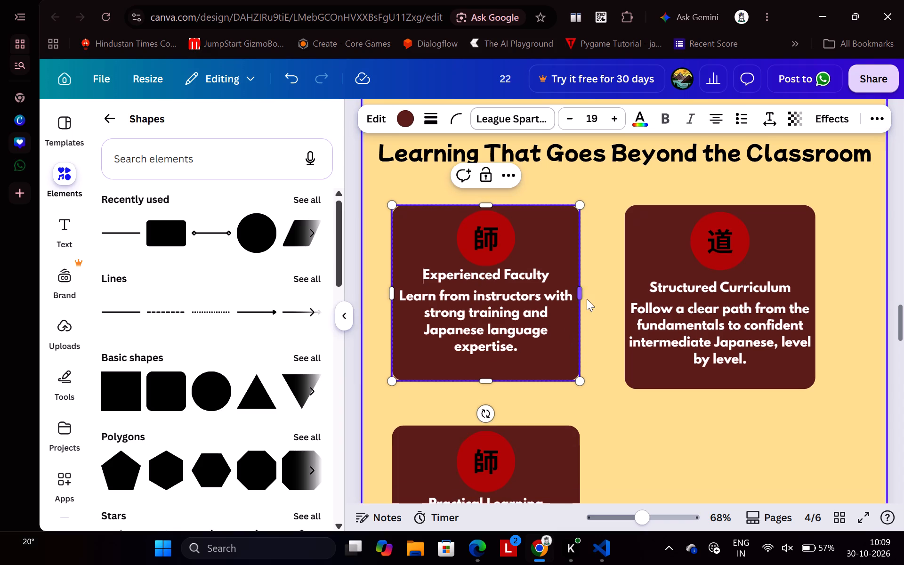
Enlarge the Experienced Faculty card's background shape to about 407 wide and slightly taller, keeping the 師 circle's size.
{"action": "left_click_drag", "start_coordinate": [578, 295], "coordinate": [588, 296]}
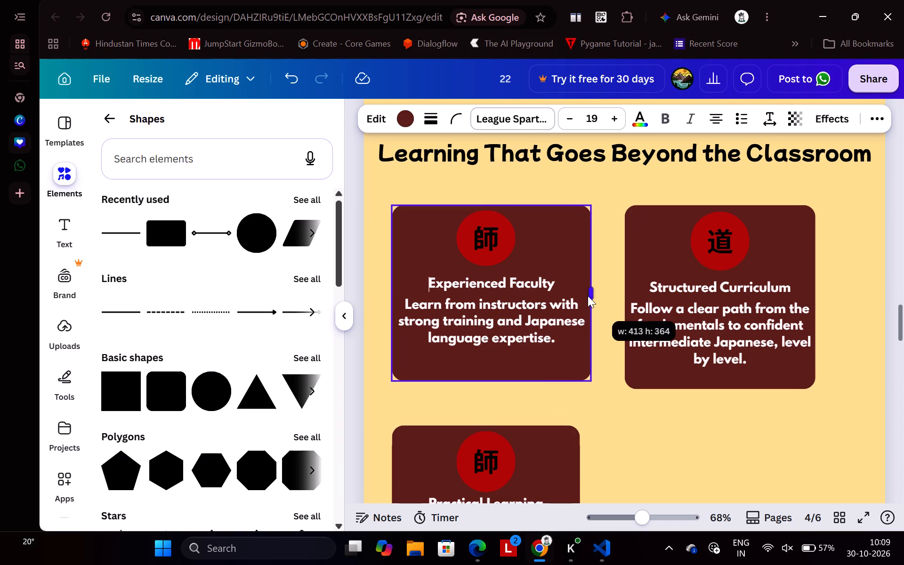
{"action": "left_click_drag", "start_coordinate": [588, 296], "coordinate": [587, 296]}
{"action": "left_click_drag", "start_coordinate": [494, 383], "coordinate": [494, 390]}
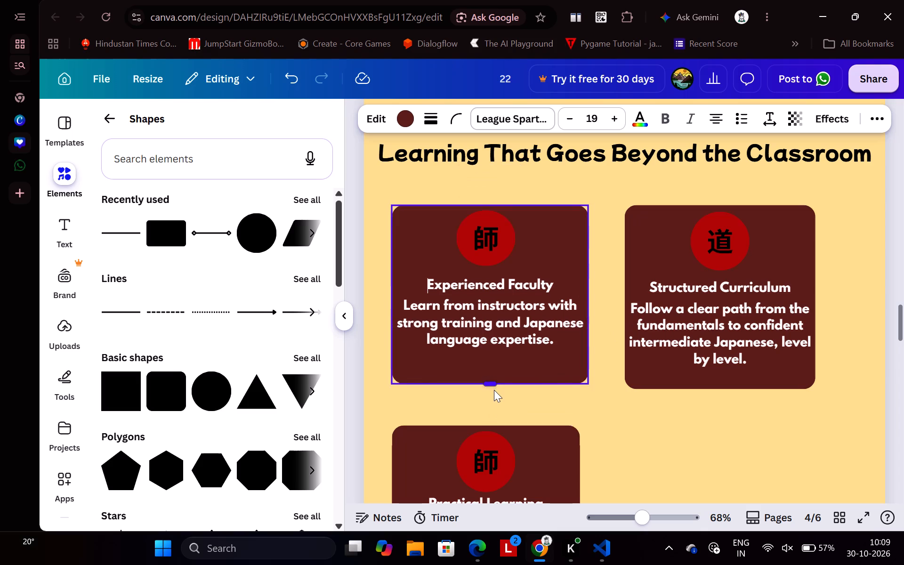
{"action": "left_click_drag", "start_coordinate": [494, 390], "coordinate": [494, 396]}
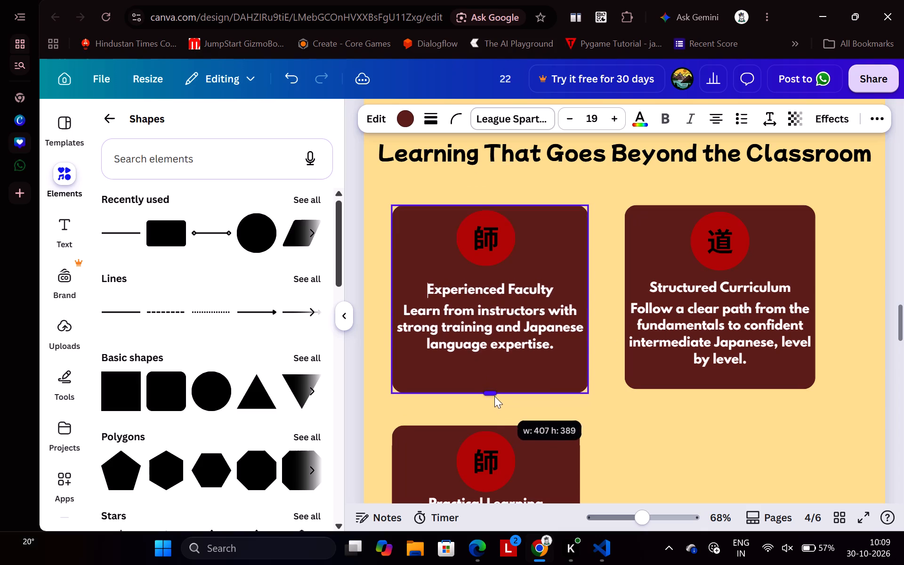
{"action": "left_click_drag", "start_coordinate": [494, 396], "coordinate": [492, 394]}
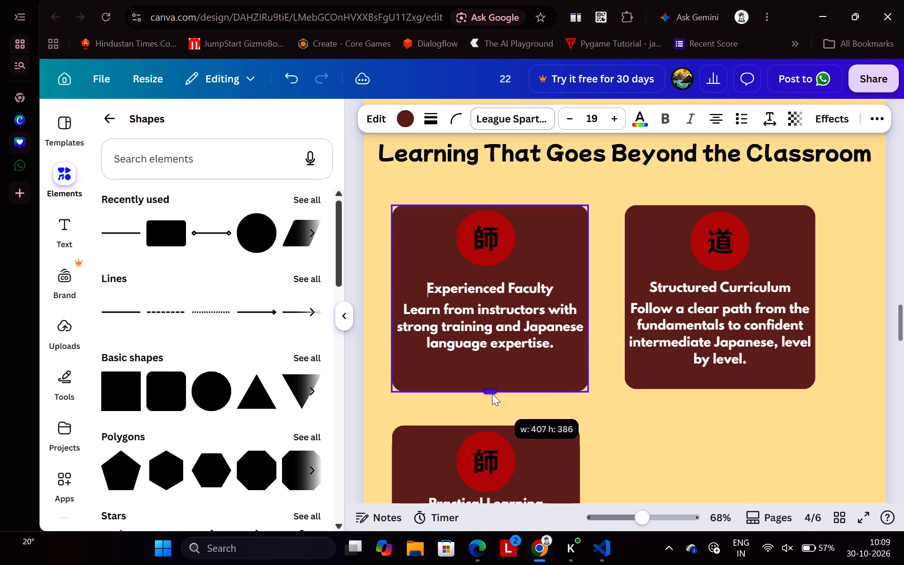
{"action": "left_click_drag", "start_coordinate": [492, 394], "coordinate": [492, 388]}
{"action": "left_click", "coordinate": [670, 404]}
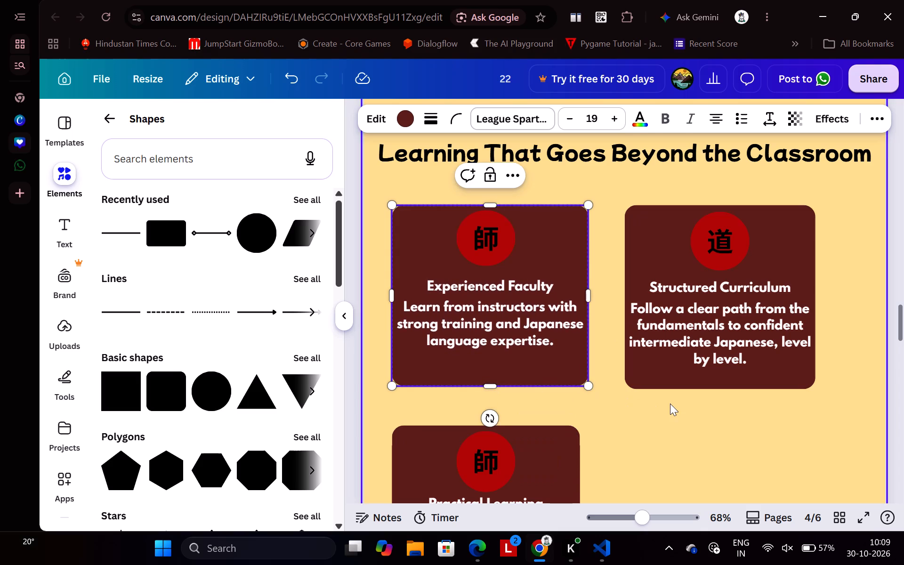
Move and slightly scale up the whole Experienced Faculty card so its top and bottom edges line up with the Structured Curriculum card.
{"action": "left_click_drag", "start_coordinate": [543, 271], "coordinate": [551, 274]}
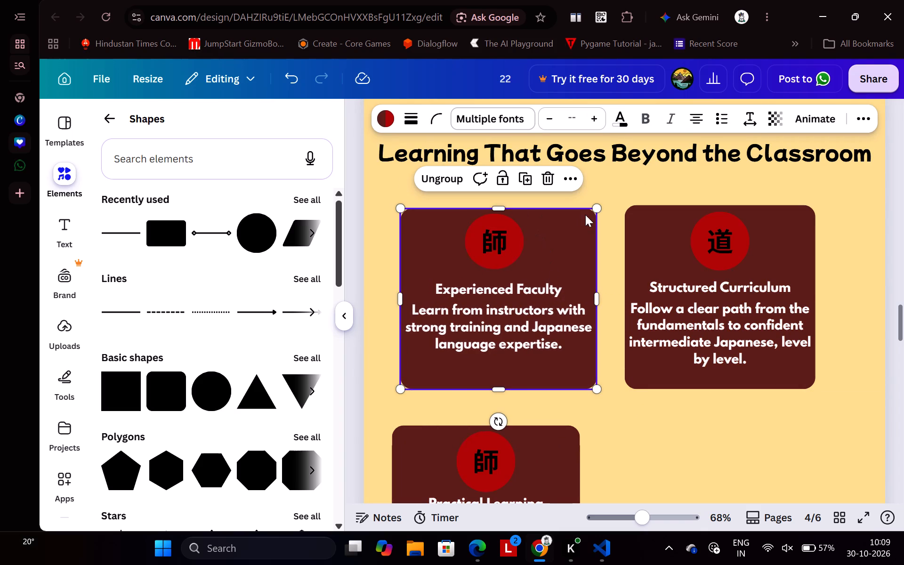
{"action": "left_click_drag", "start_coordinate": [596, 208], "coordinate": [600, 205]}
{"action": "left_click", "coordinate": [673, 429]}
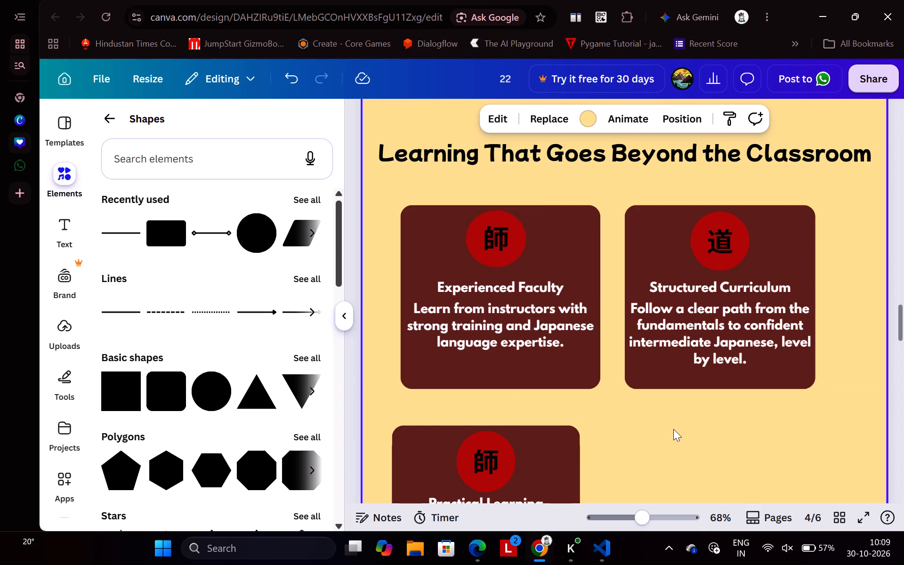
Align the Practical Learning card beneath the Experienced Faculty card and resize it to the same width, about 414, adjusting its height.
{"action": "scroll", "coordinate": [673, 429], "scroll_direction": "down", "scroll_amount": 2}
{"action": "scroll", "coordinate": [621, 423], "scroll_direction": "down", "scroll_amount": 1}
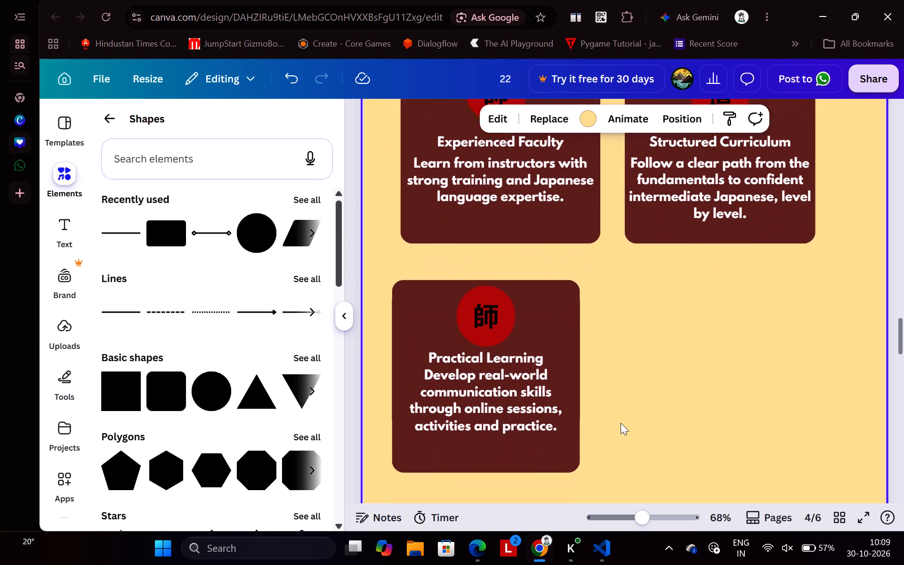
{"action": "scroll", "coordinate": [621, 423], "scroll_direction": "down", "scroll_amount": 1}
{"action": "left_click_drag", "start_coordinate": [543, 323], "coordinate": [557, 323]}
{"action": "left_click_drag", "start_coordinate": [592, 282], "coordinate": [606, 274]}
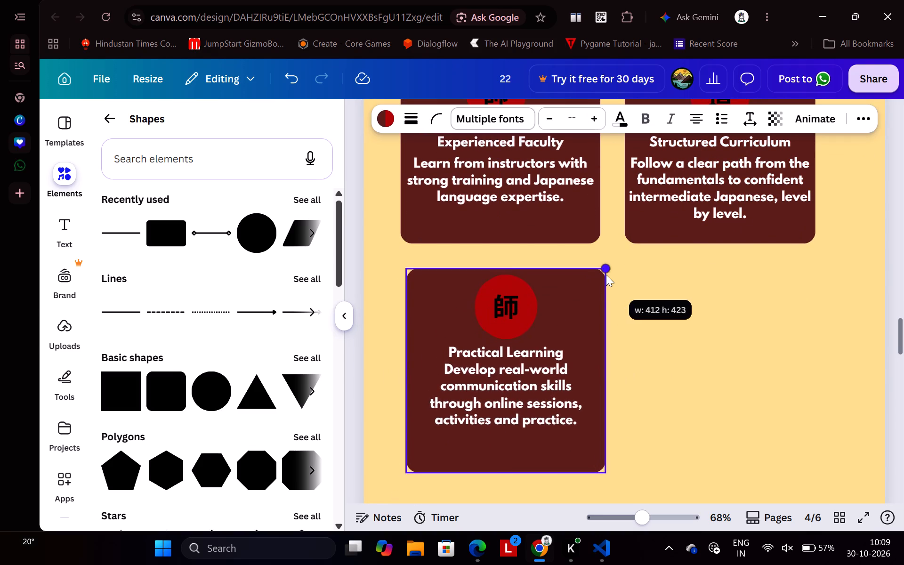
{"action": "left_click_drag", "start_coordinate": [606, 274], "coordinate": [605, 274]}
{"action": "left_click_drag", "start_coordinate": [409, 468], "coordinate": [402, 471]}
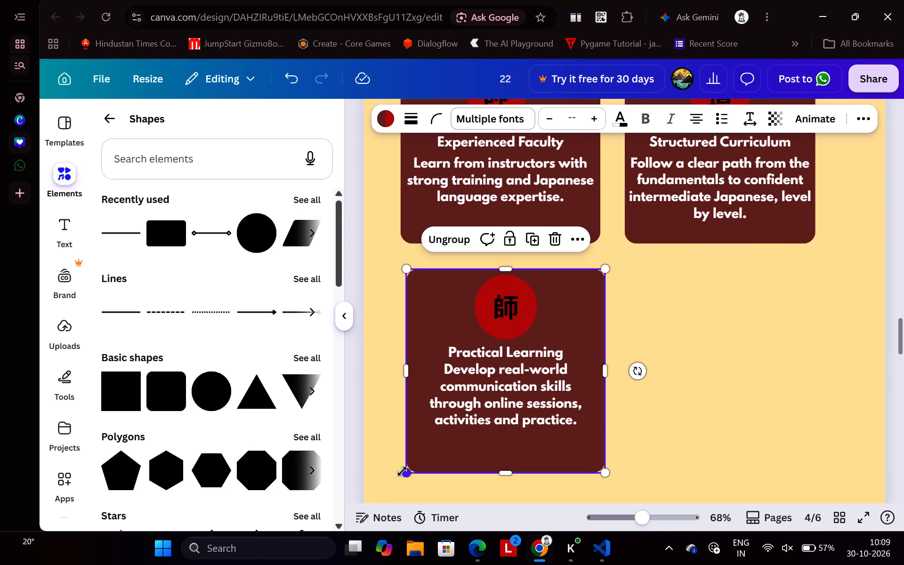
{"action": "left_click_drag", "start_coordinate": [402, 471], "coordinate": [398, 472]}
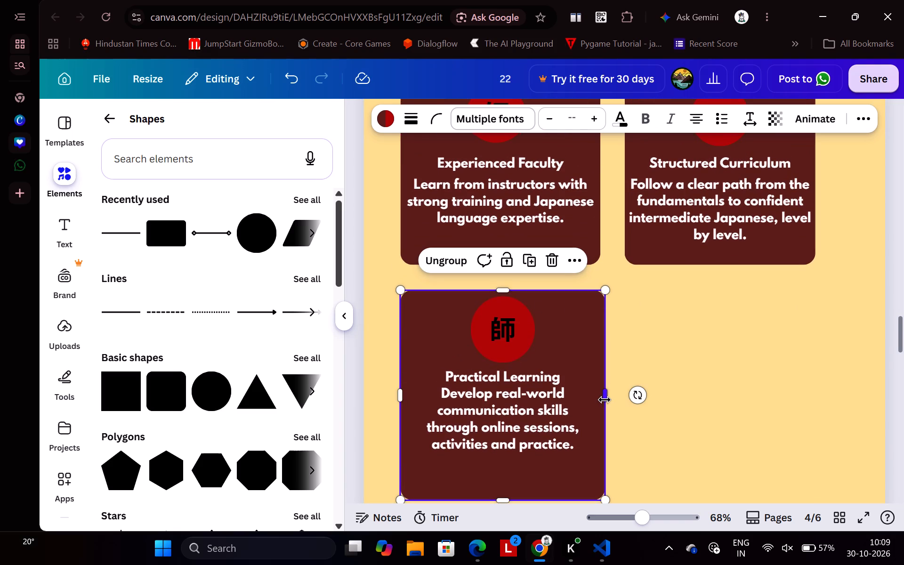
{"action": "left_click_drag", "start_coordinate": [605, 400], "coordinate": [597, 400]}
{"action": "scroll", "coordinate": [597, 400], "scroll_direction": "down", "scroll_amount": 1}
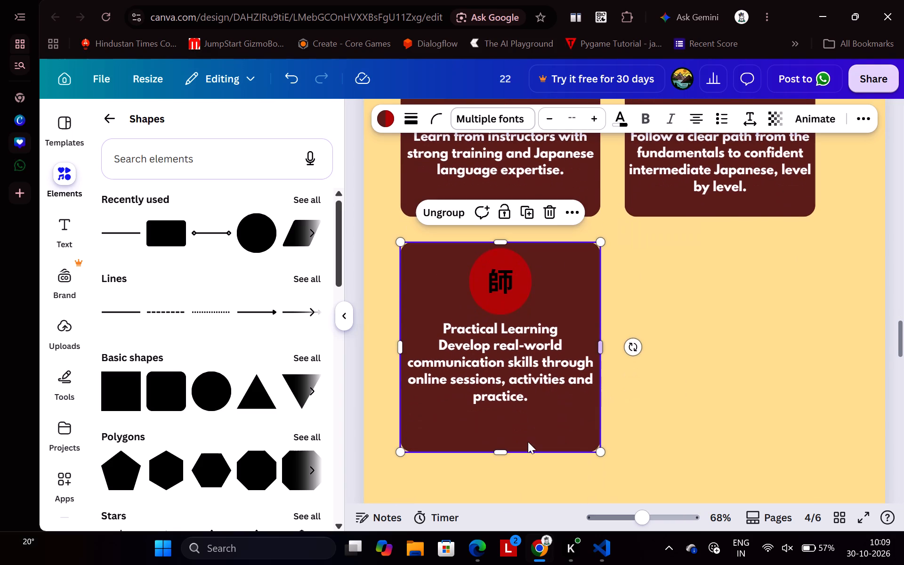
{"action": "left_click_drag", "start_coordinate": [508, 451], "coordinate": [507, 420]}
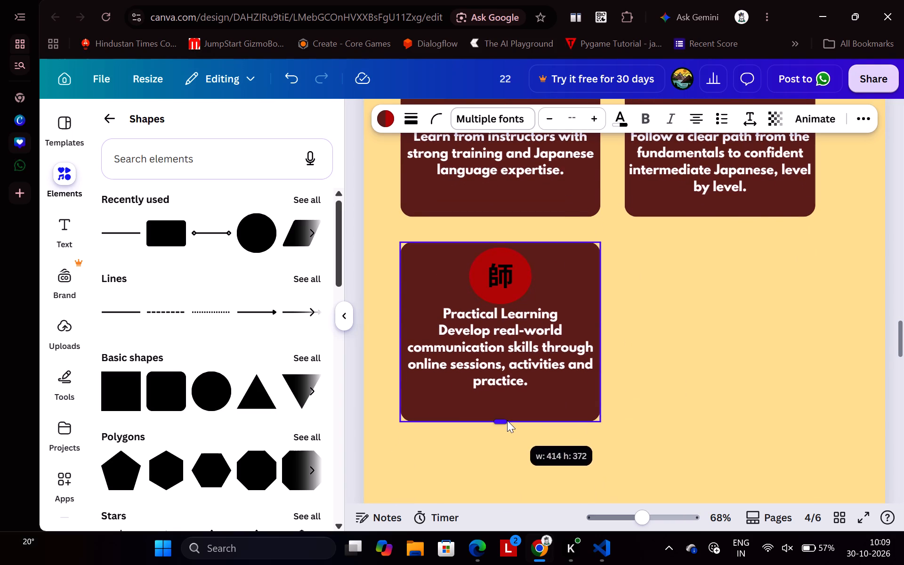
{"action": "left_click_drag", "start_coordinate": [507, 420], "coordinate": [504, 440]}
Set the line spacing of only the Practical Learning heading to 2.07.
{"action": "left_click", "coordinate": [558, 318]}
{"action": "left_click", "coordinate": [555, 327]}
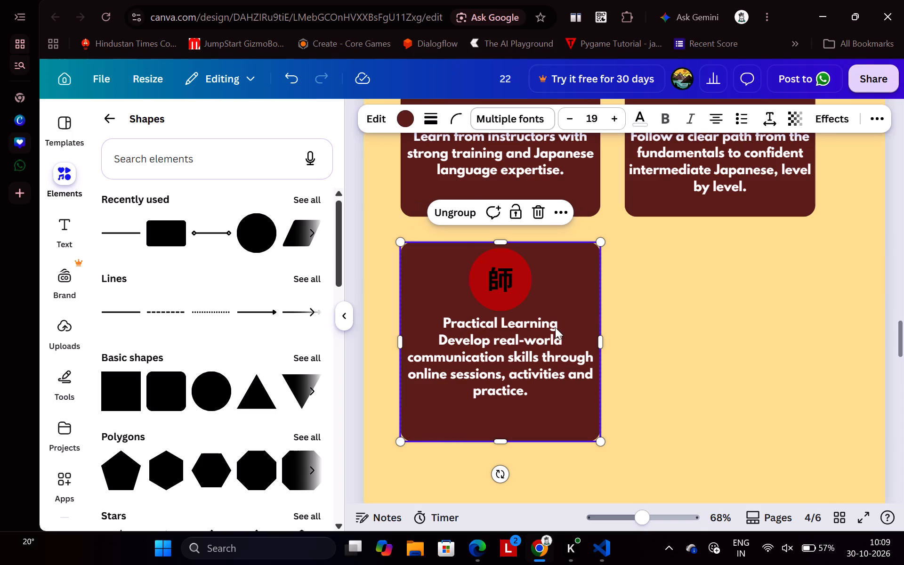
{"action": "left_click_drag", "start_coordinate": [556, 327], "coordinate": [455, 327]}
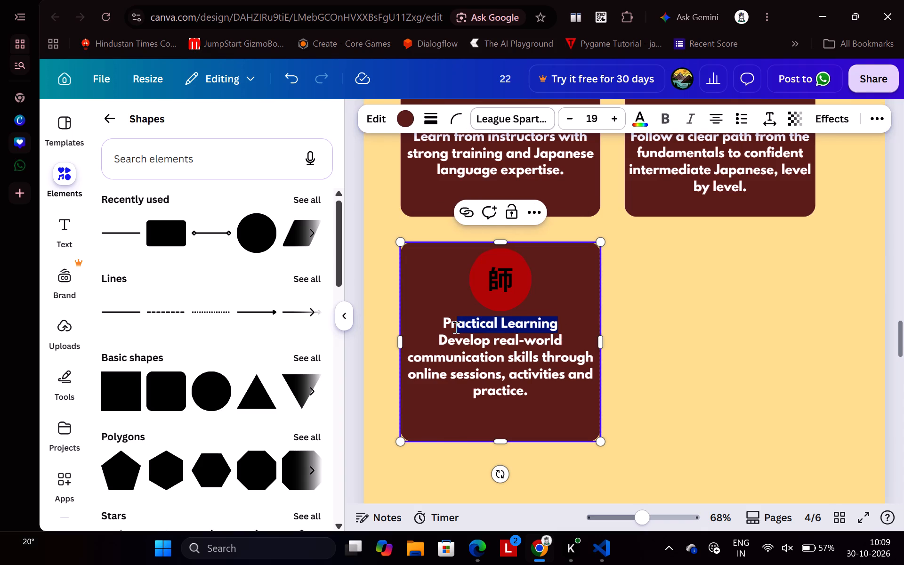
{"action": "scroll", "coordinate": [455, 327], "scroll_direction": "up", "scroll_amount": 1}
{"action": "left_click", "coordinate": [563, 361]}
{"action": "left_click_drag", "start_coordinate": [563, 361], "coordinate": [436, 357]}
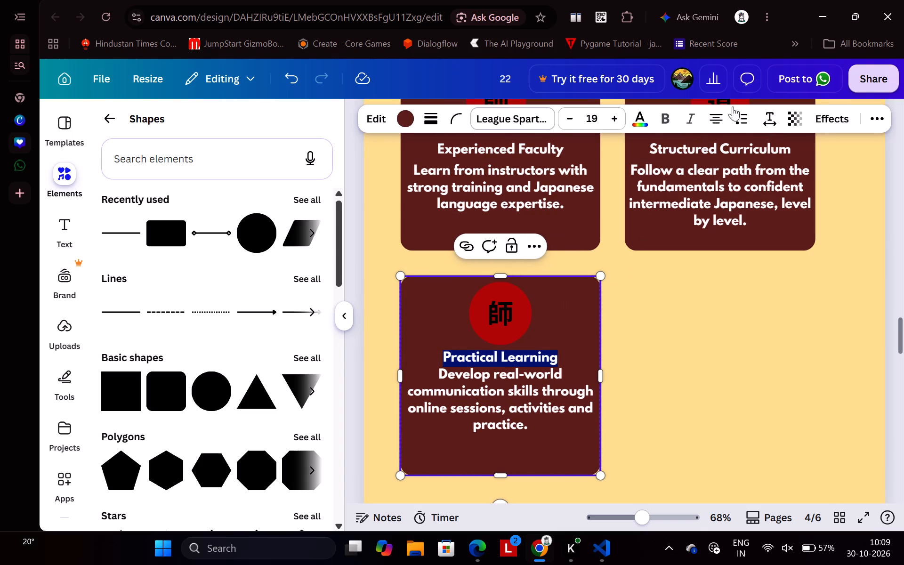
{"action": "left_click", "coordinate": [774, 121]}
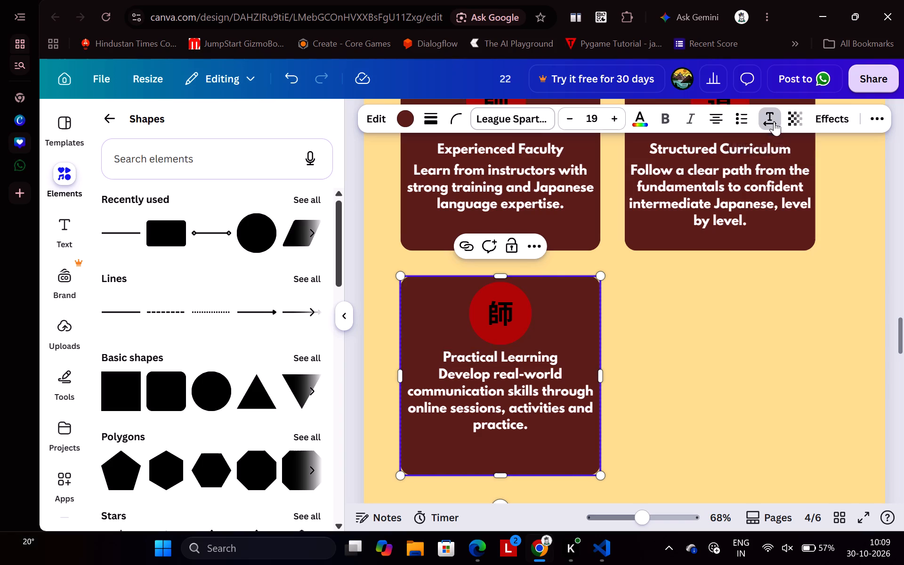
{"action": "left_click", "coordinate": [835, 232]}
{"action": "type", "text": "2.07"}
{"action": "key", "text": "Return"}
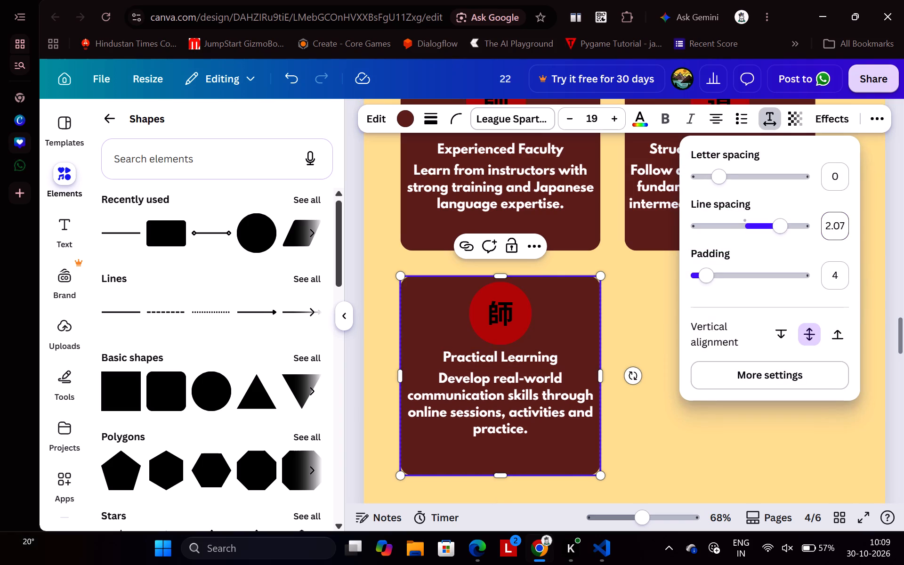
{"action": "left_click", "coordinate": [635, 444]}
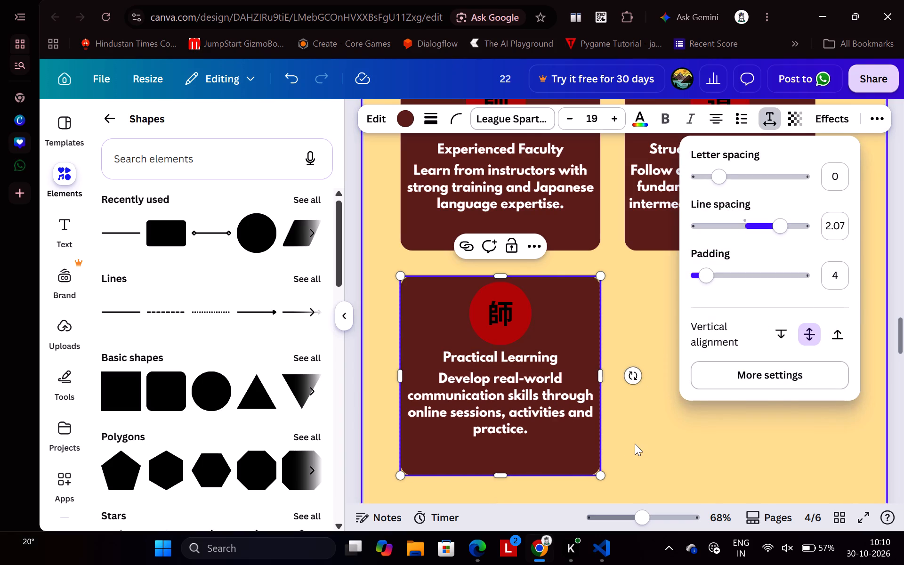
Replace the 師 character in the Practical Learning card's circle with 話, copied from the INARI website in Edge.
{"action": "left_click", "coordinate": [485, 555]}
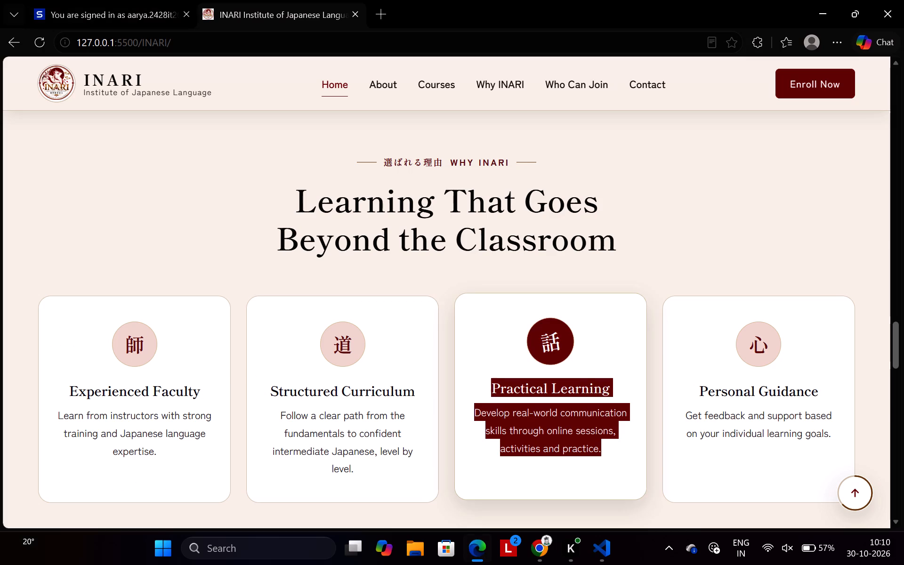
{"action": "left_click", "coordinate": [574, 338]}
{"action": "left_click_drag", "start_coordinate": [570, 341], "coordinate": [536, 342]}
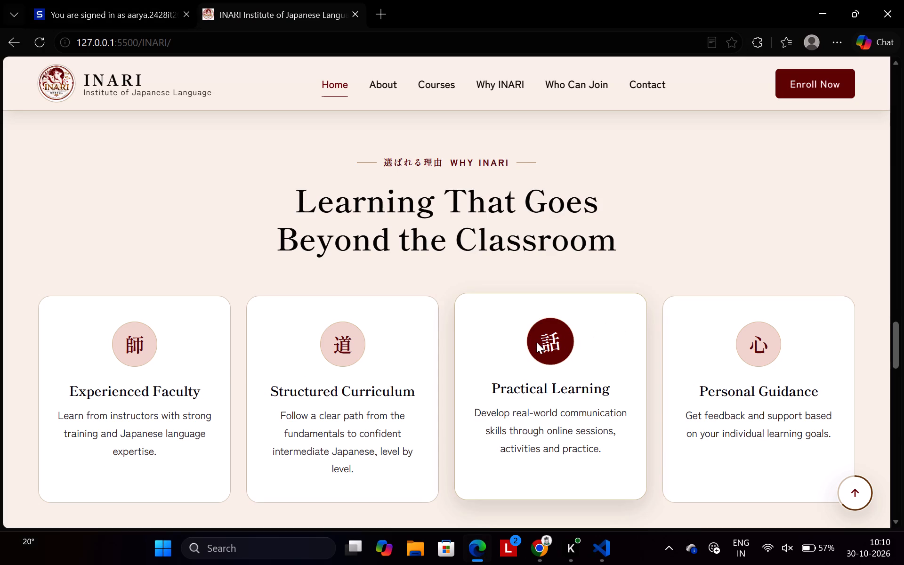
{"action": "left_click_drag", "start_coordinate": [536, 342], "coordinate": [537, 342]}
{"action": "key", "text": "ctrl+c"}
{"action": "key", "text": "alt+Tab"}
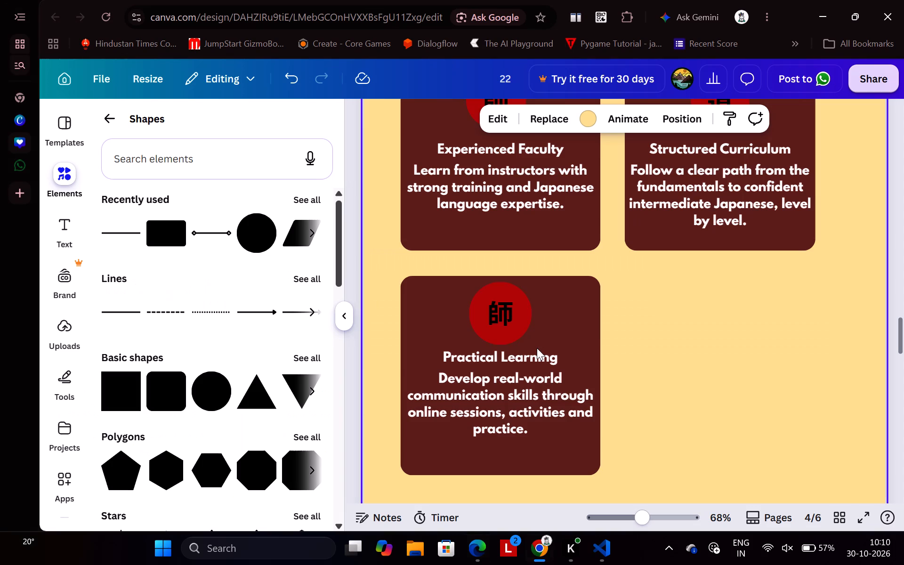
{"action": "left_click", "coordinate": [500, 302]}
{"action": "left_click", "coordinate": [506, 310]}
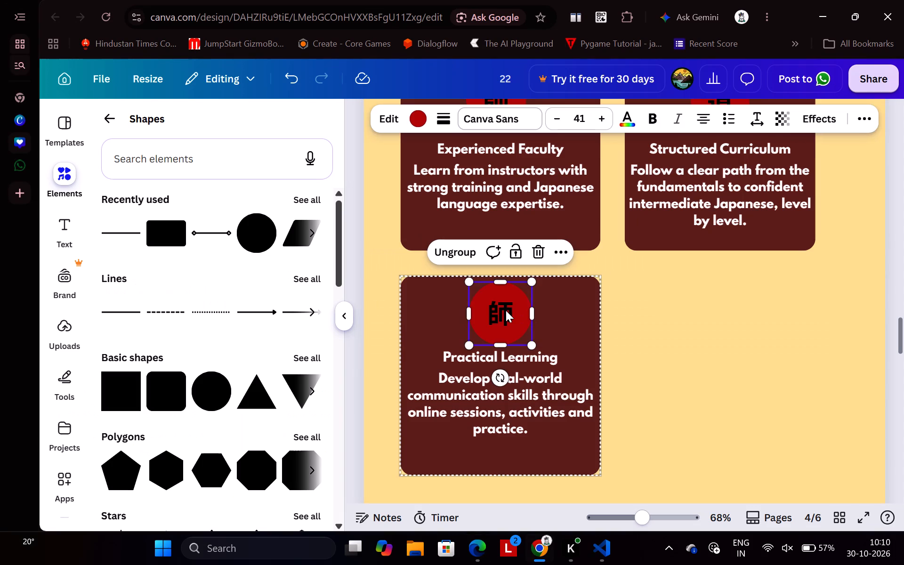
{"action": "left_click", "coordinate": [500, 311]}
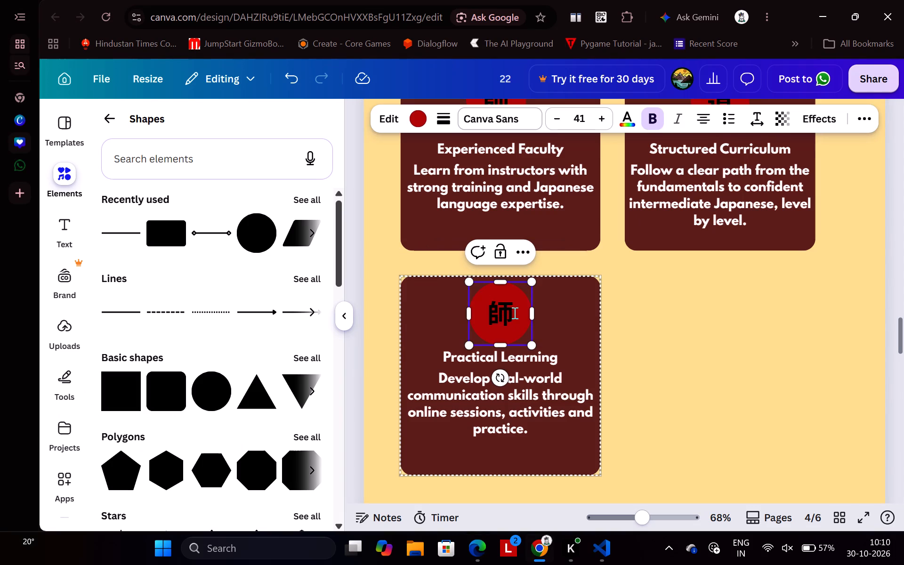
{"action": "key", "text": "Delete"}
{"action": "key", "text": "ctrl+v"}
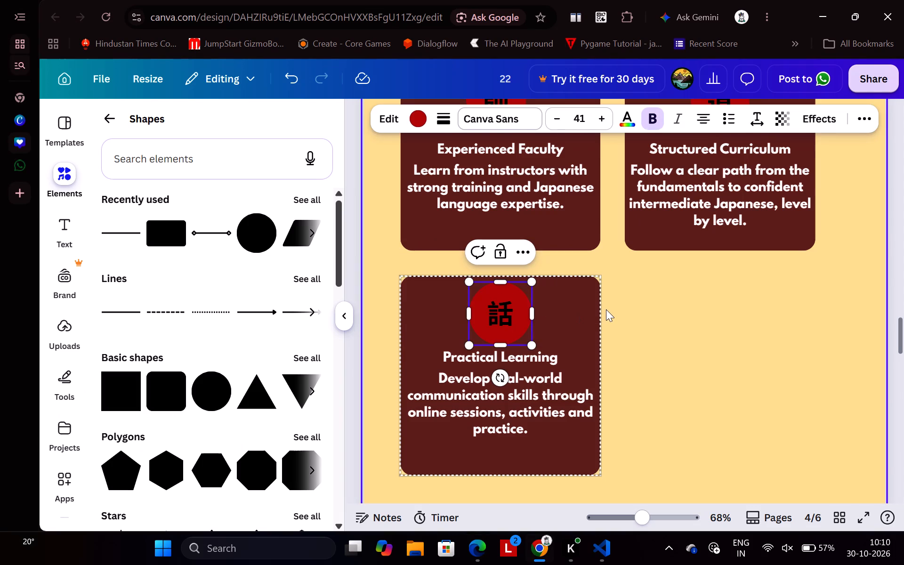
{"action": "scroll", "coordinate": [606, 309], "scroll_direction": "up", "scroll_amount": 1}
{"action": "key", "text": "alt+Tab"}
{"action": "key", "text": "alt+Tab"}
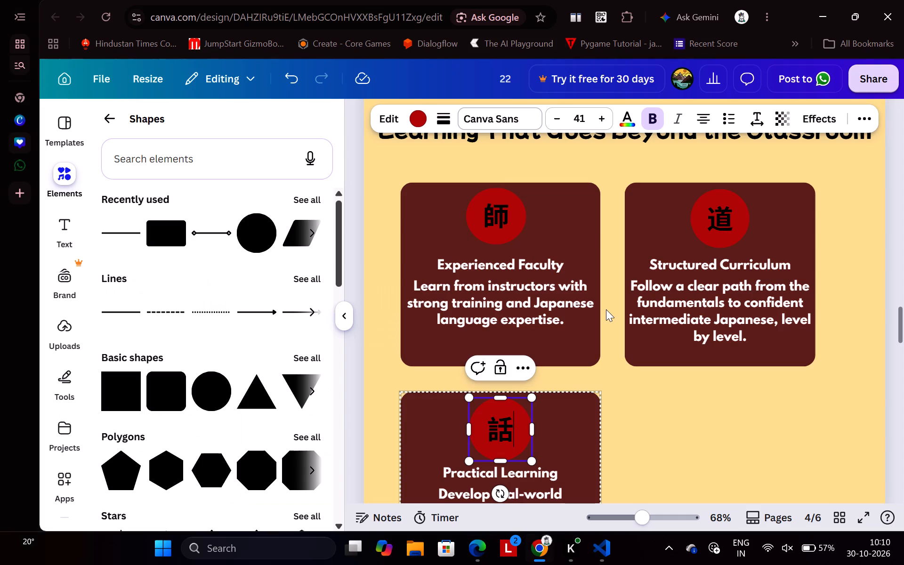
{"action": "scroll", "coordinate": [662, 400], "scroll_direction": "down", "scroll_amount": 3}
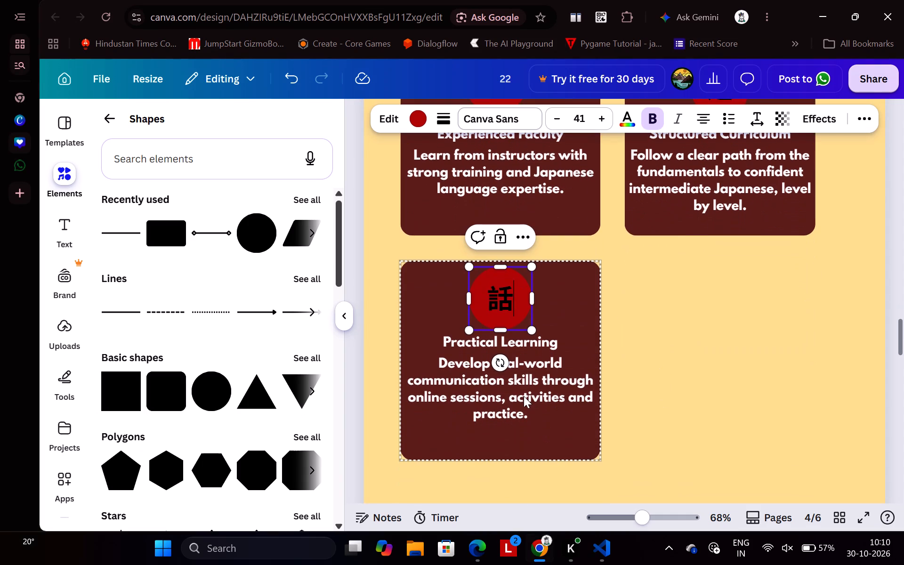
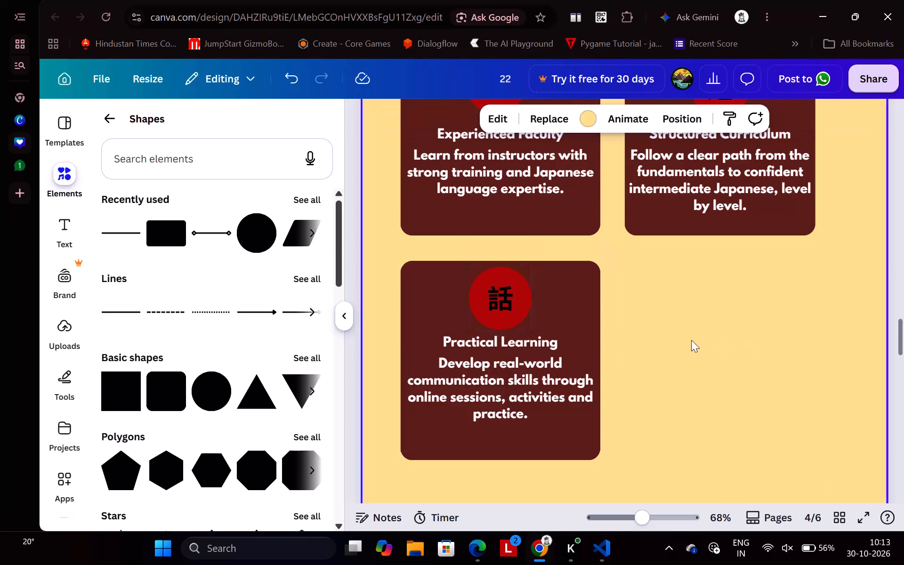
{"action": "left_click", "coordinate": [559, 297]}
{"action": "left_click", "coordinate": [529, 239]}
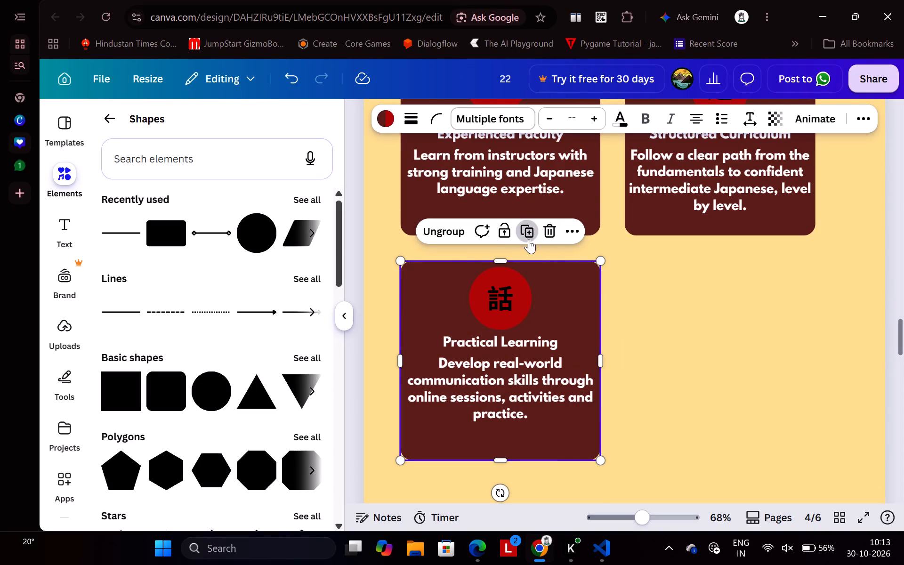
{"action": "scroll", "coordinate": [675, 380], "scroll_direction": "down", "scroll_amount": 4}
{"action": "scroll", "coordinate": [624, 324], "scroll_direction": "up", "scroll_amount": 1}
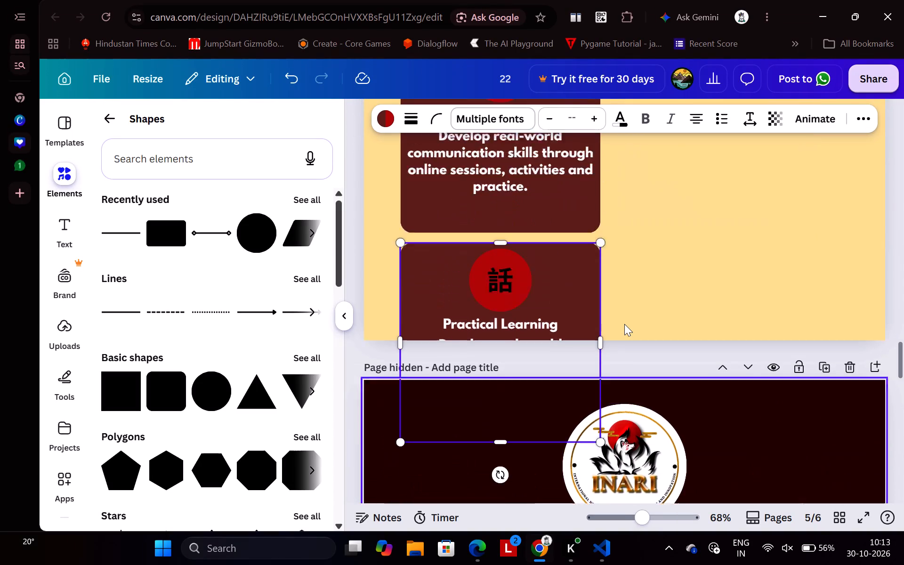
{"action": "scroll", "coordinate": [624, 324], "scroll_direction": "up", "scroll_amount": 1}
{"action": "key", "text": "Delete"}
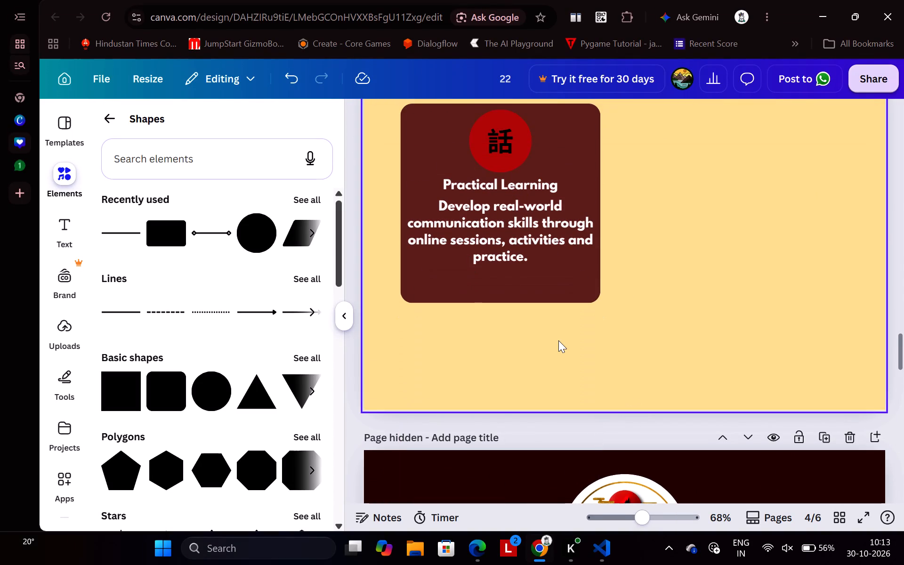
Duplicate the Experienced Faculty card and place the copy beneath the Structured Curriculum card, beside Practical Learning, with its outer edge aligned to Structured Curriculum.
{"action": "scroll", "coordinate": [558, 340], "scroll_direction": "up", "scroll_amount": 5}
{"action": "left_click", "coordinate": [542, 316]}
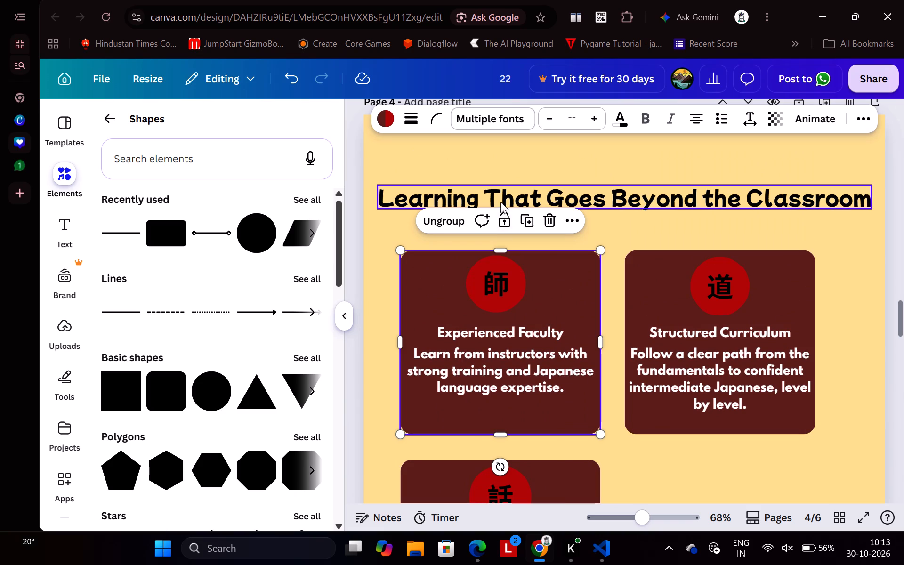
{"action": "left_click", "coordinate": [534, 220]}
{"action": "scroll", "coordinate": [534, 220], "scroll_direction": "down", "scroll_amount": 2}
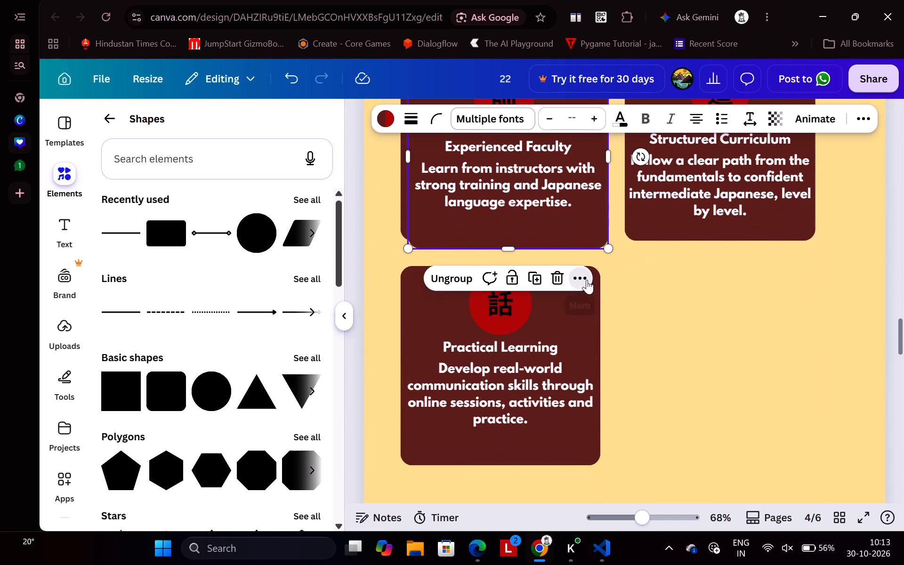
{"action": "scroll", "coordinate": [587, 280], "scroll_direction": "up", "scroll_amount": 1}
{"action": "left_click_drag", "start_coordinate": [580, 214], "coordinate": [799, 419]}
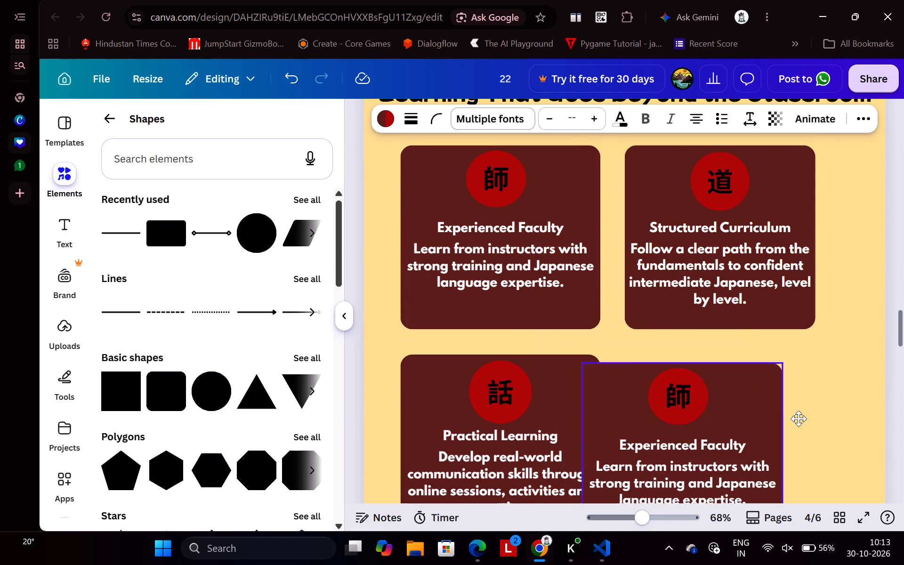
{"action": "left_click_drag", "start_coordinate": [799, 419], "coordinate": [784, 409]}
Move the Practical Learning card up level with the copied card beside it and shorten it so their bottom edges line up.
{"action": "scroll", "coordinate": [784, 409], "scroll_direction": "down", "scroll_amount": 1}
{"action": "left_click", "coordinate": [564, 335]}
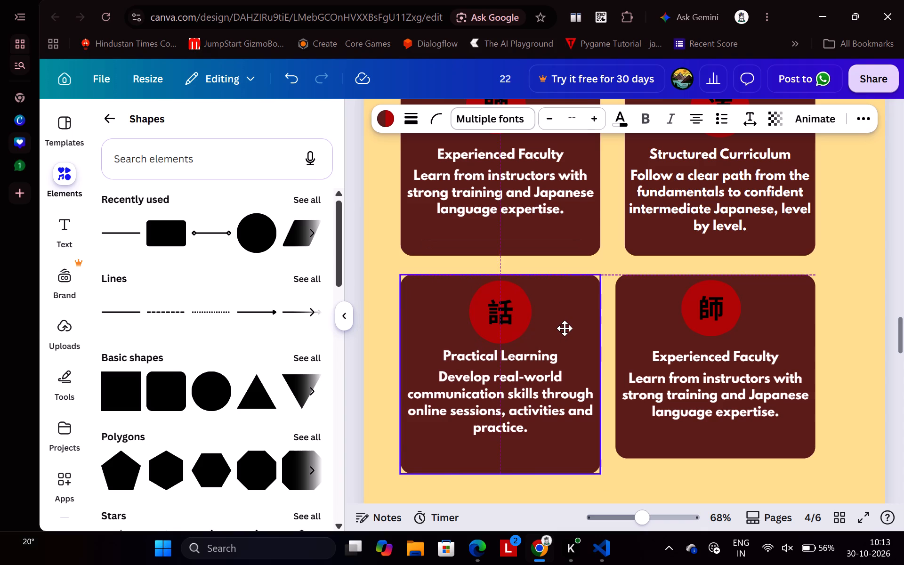
{"action": "left_click_drag", "start_coordinate": [505, 472], "coordinate": [505, 457]}
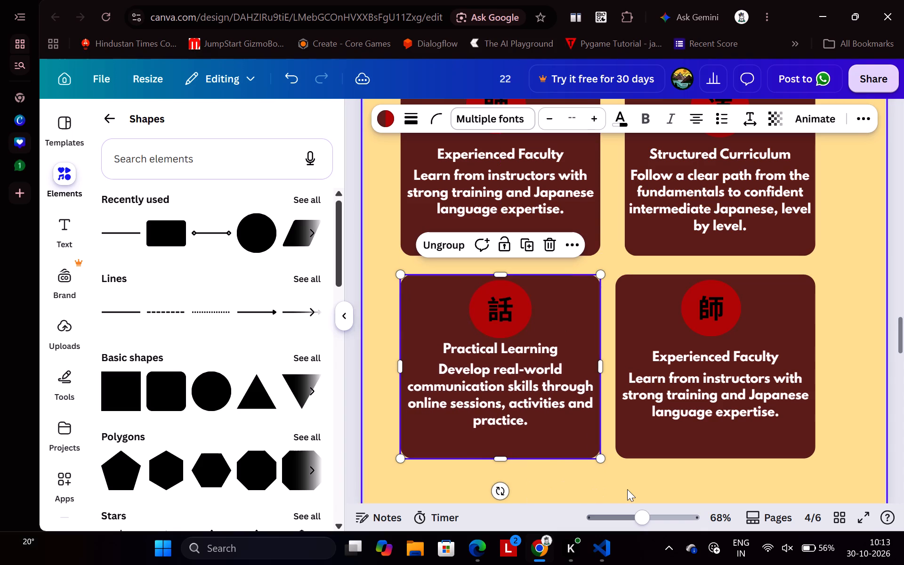
{"action": "left_click", "coordinate": [627, 489]}
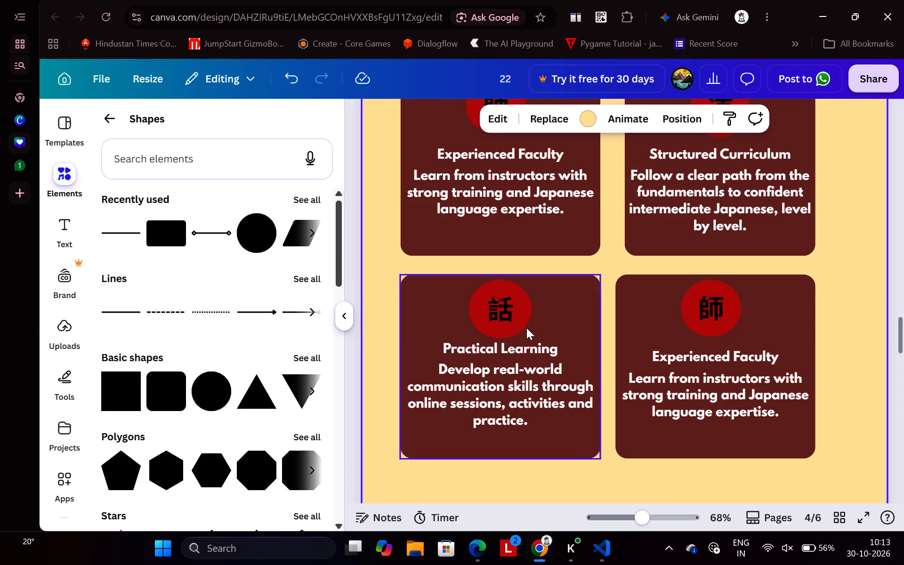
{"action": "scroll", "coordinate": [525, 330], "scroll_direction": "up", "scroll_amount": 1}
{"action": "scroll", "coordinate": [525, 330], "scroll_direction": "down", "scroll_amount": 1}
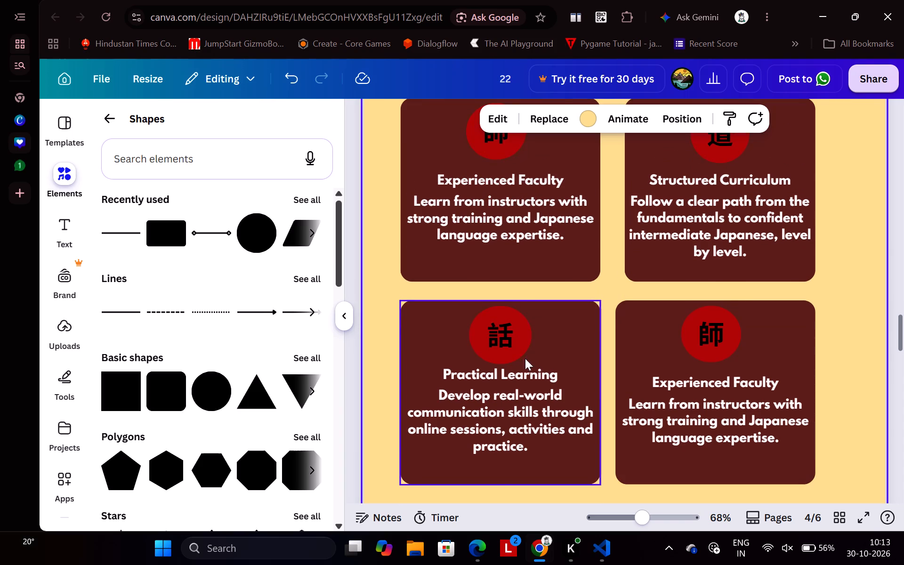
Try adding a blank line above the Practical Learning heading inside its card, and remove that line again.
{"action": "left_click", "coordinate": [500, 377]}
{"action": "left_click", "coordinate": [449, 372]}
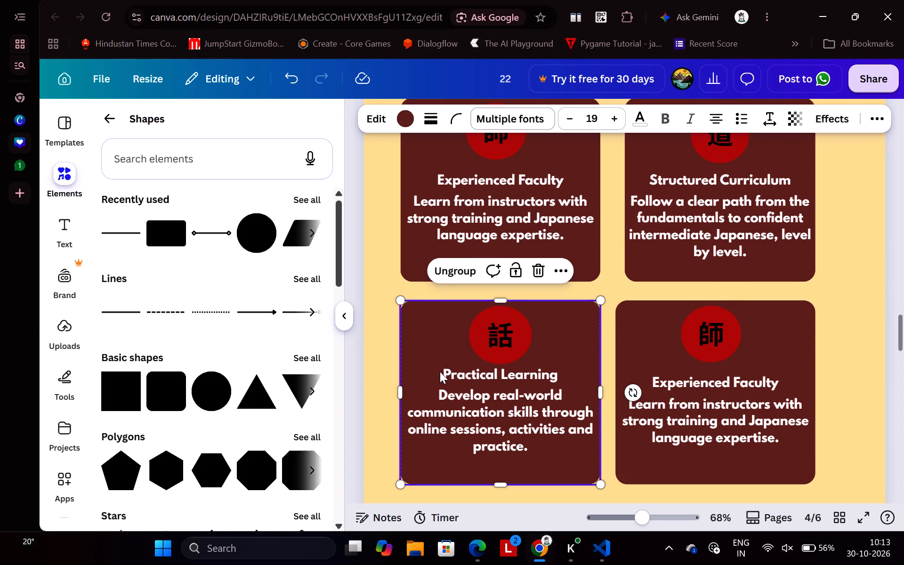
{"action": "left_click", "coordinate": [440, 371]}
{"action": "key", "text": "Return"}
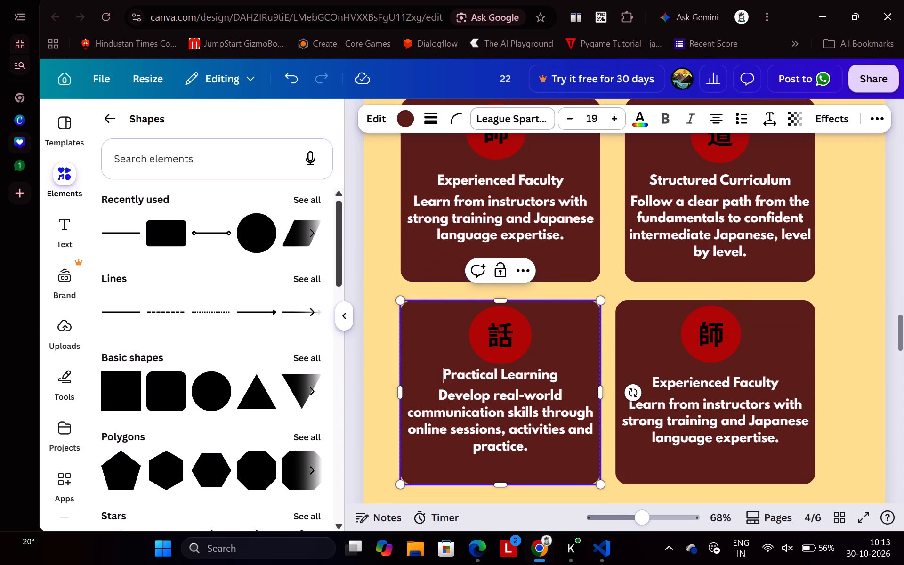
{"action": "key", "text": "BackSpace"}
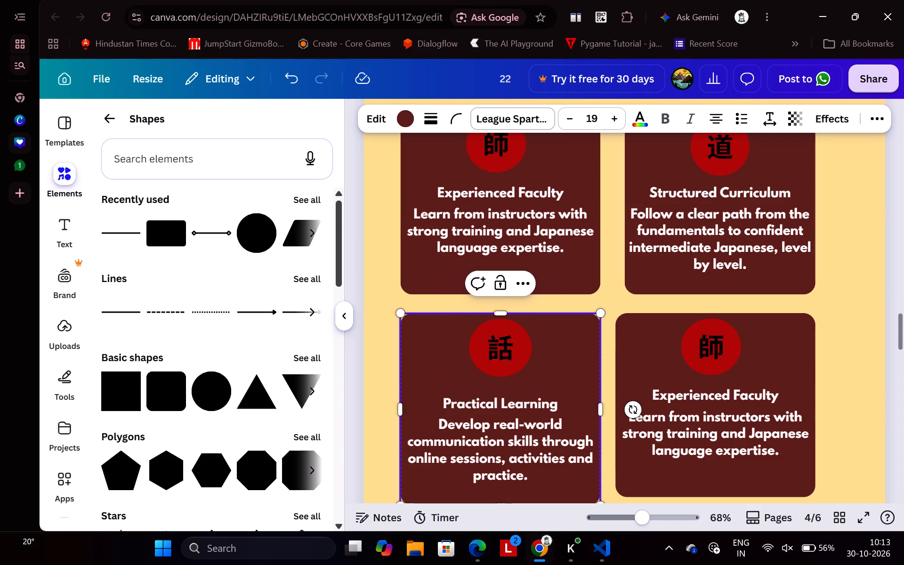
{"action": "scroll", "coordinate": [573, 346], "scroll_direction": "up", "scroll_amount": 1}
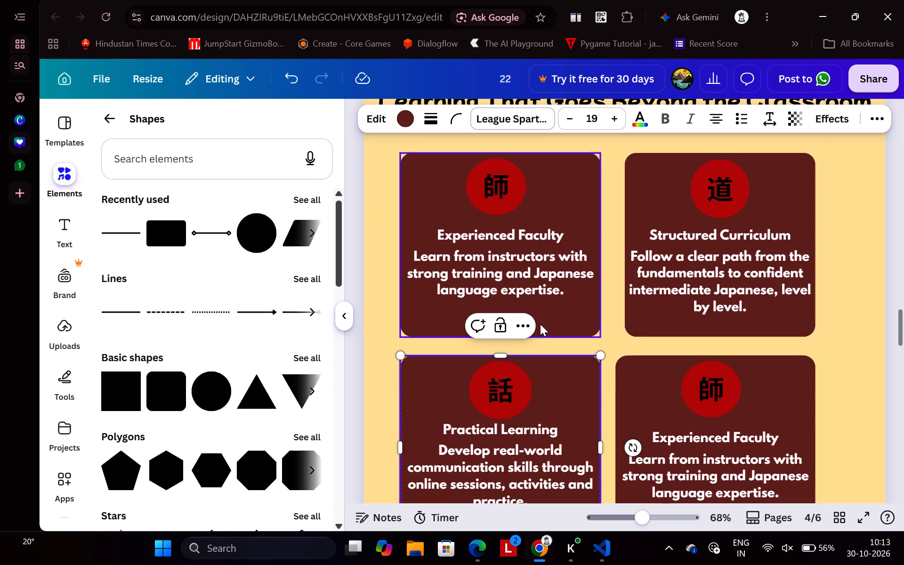
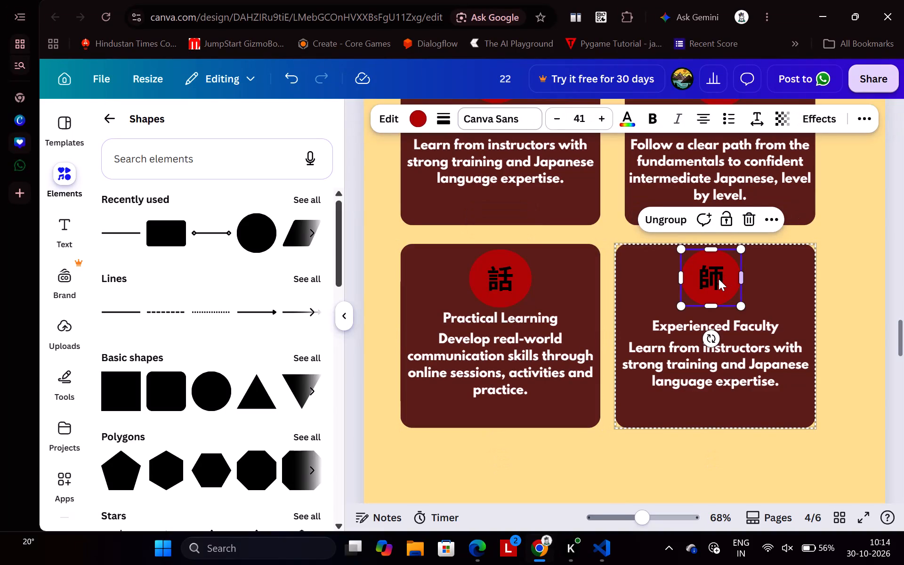
Replace the character in the copied Experienced Faculty card's red circle with 心.
{"action": "left_click", "coordinate": [718, 279]}
{"action": "key", "text": "BackSpace"}
{"action": "key", "text": "ctrl+v"}
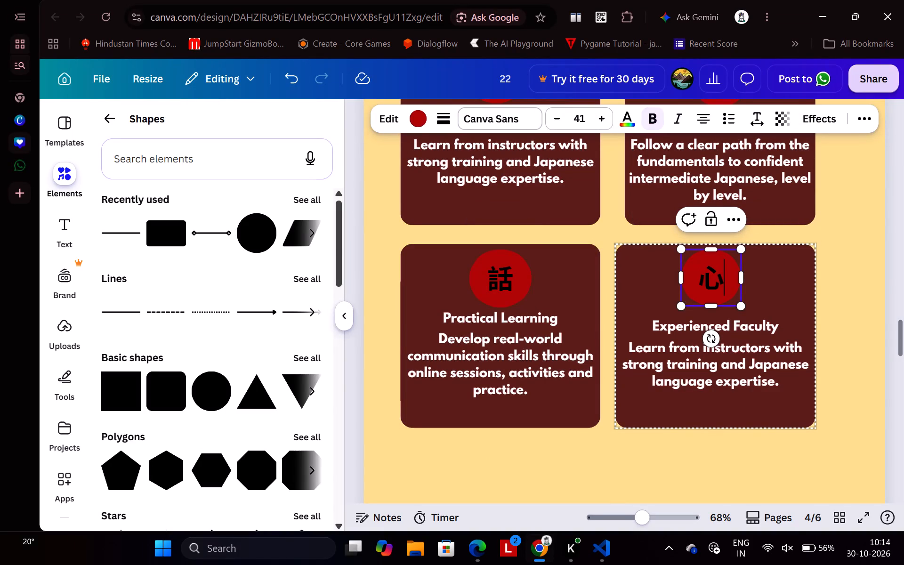
Copy the Personal Guidance heading and description from the INARI website in Edge and paste them over the copied Experienced Faculty card's text.
{"action": "scroll", "coordinate": [746, 373], "scroll_direction": "up", "scroll_amount": 1}
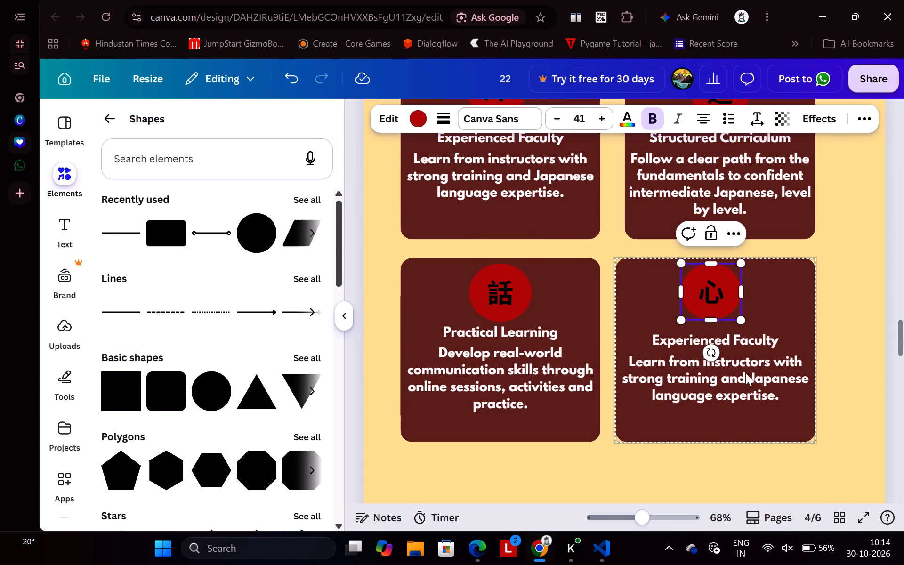
{"action": "scroll", "coordinate": [746, 373], "scroll_direction": "up", "scroll_amount": 1}
{"action": "left_click", "coordinate": [758, 404]}
{"action": "left_click", "coordinate": [769, 407]}
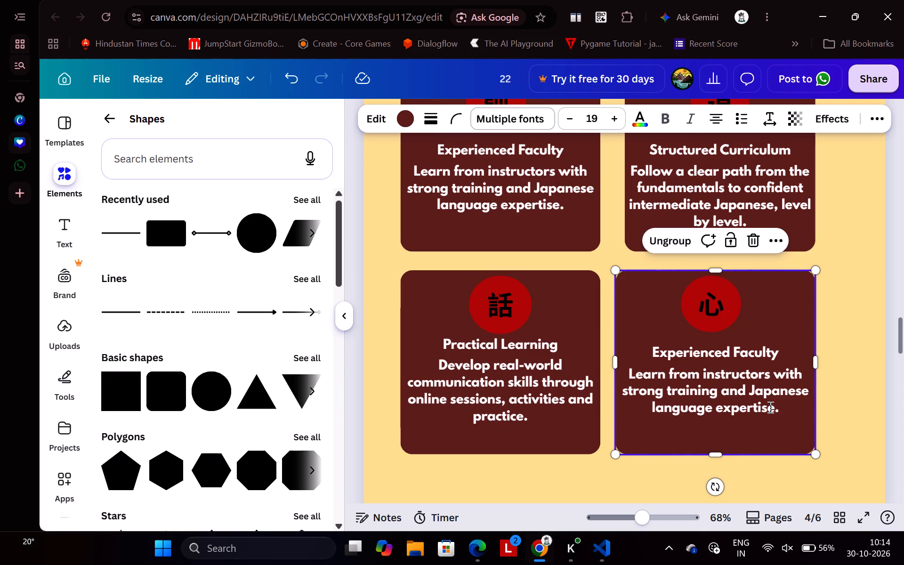
{"action": "key", "text": "alt+Tab"}
{"action": "key", "text": "alt+Tab"}
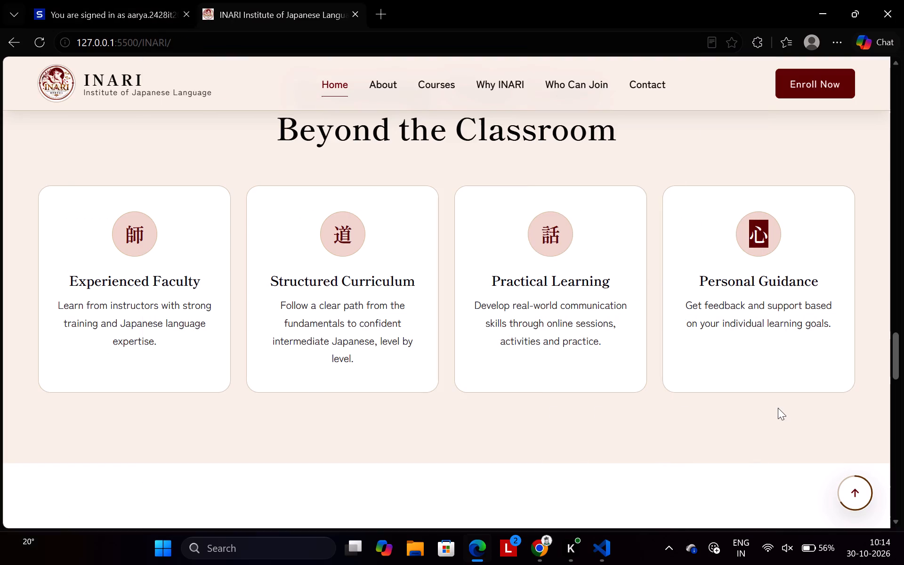
{"action": "left_click_drag", "start_coordinate": [700, 276], "coordinate": [844, 340]}
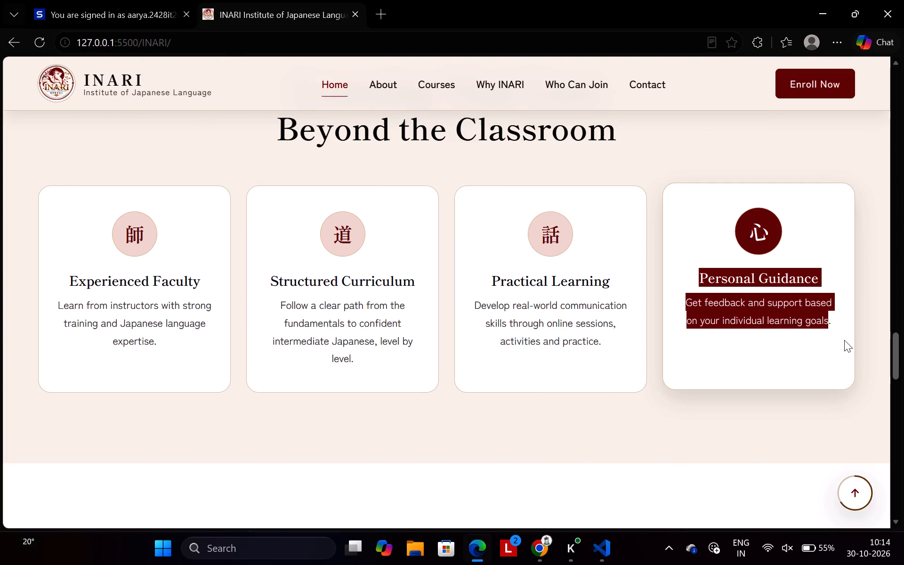
{"action": "left_click_drag", "start_coordinate": [844, 340], "coordinate": [845, 340]}
{"action": "key", "text": "ctrl+c"}
{"action": "key", "text": "alt+Tab"}
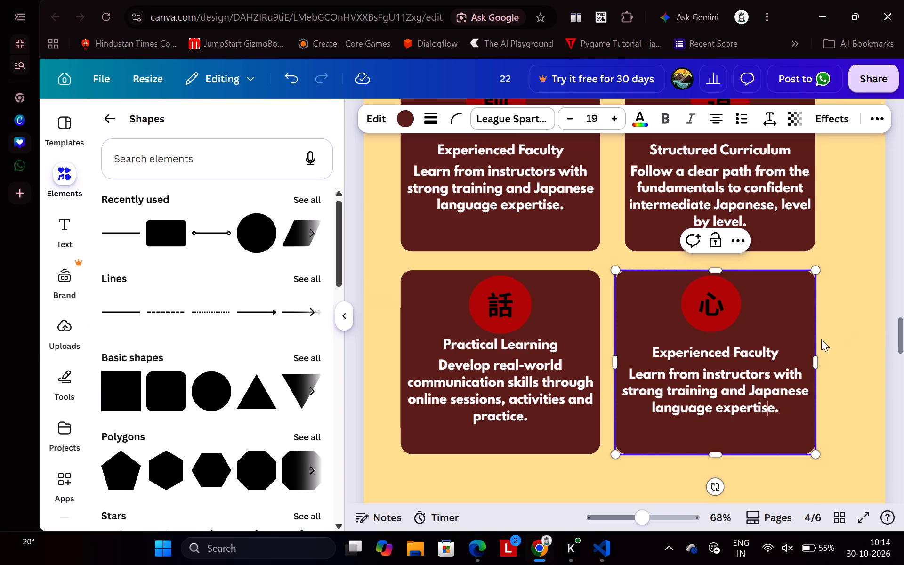
{"action": "left_click_drag", "start_coordinate": [788, 409], "coordinate": [667, 361]}
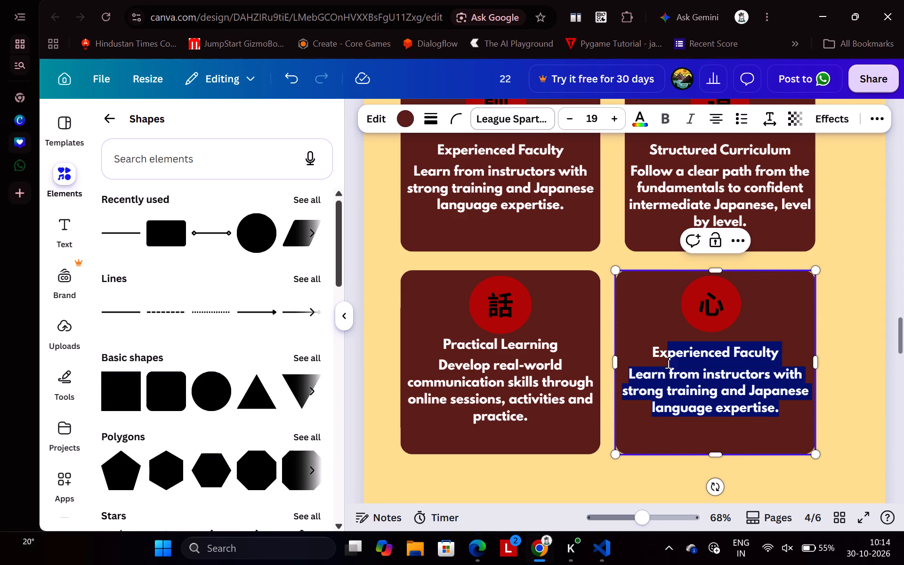
{"action": "left_click_drag", "start_coordinate": [667, 361], "coordinate": [655, 347]}
{"action": "key", "text": "ctrl+v"}
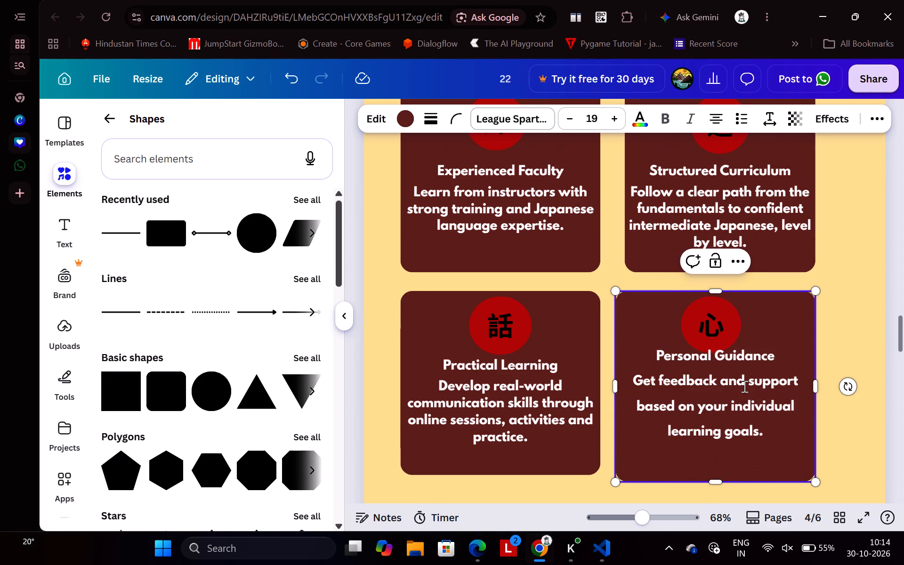
Reduce the line spacing of the Personal Guidance description to 1.47.
{"action": "left_click_drag", "start_coordinate": [763, 432], "coordinate": [632, 385]}
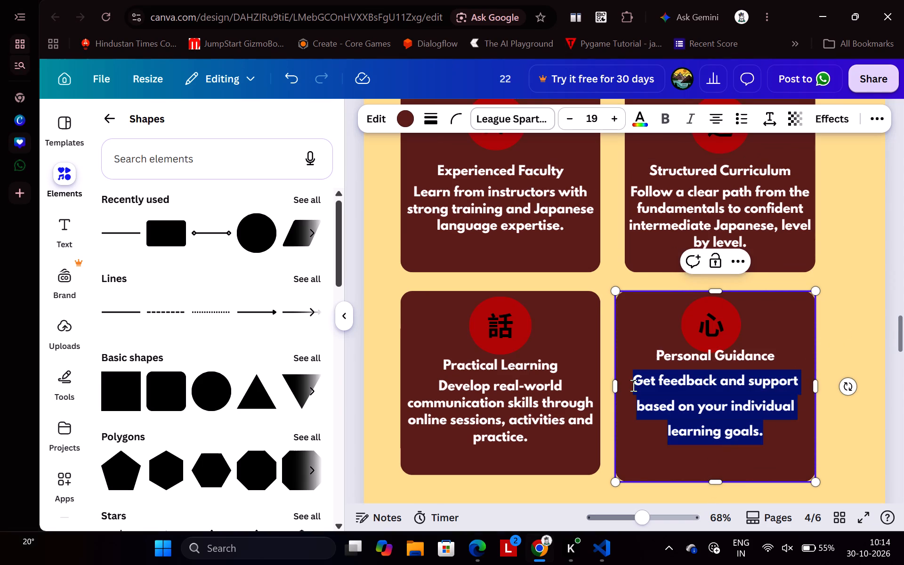
{"action": "left_click_drag", "start_coordinate": [632, 385], "coordinate": [632, 384]}
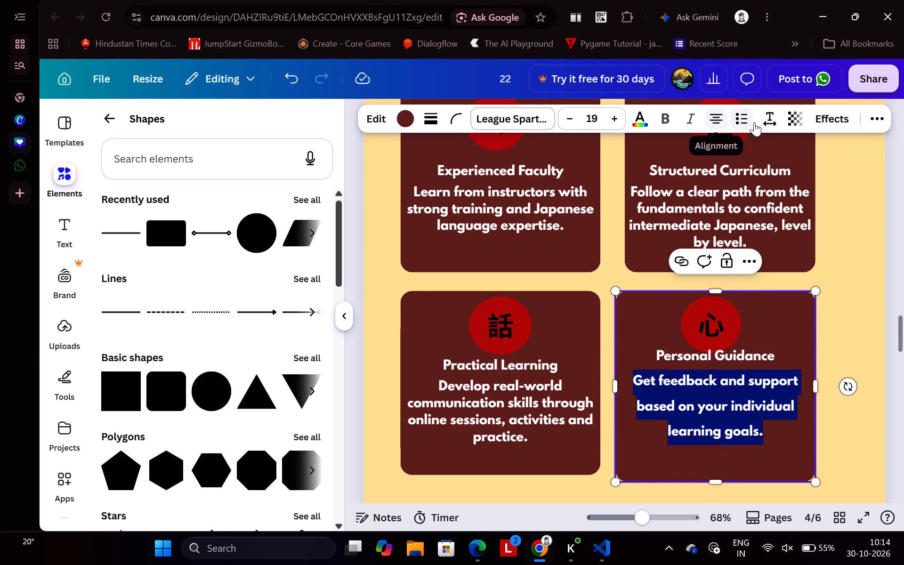
{"action": "left_click", "coordinate": [759, 121]}
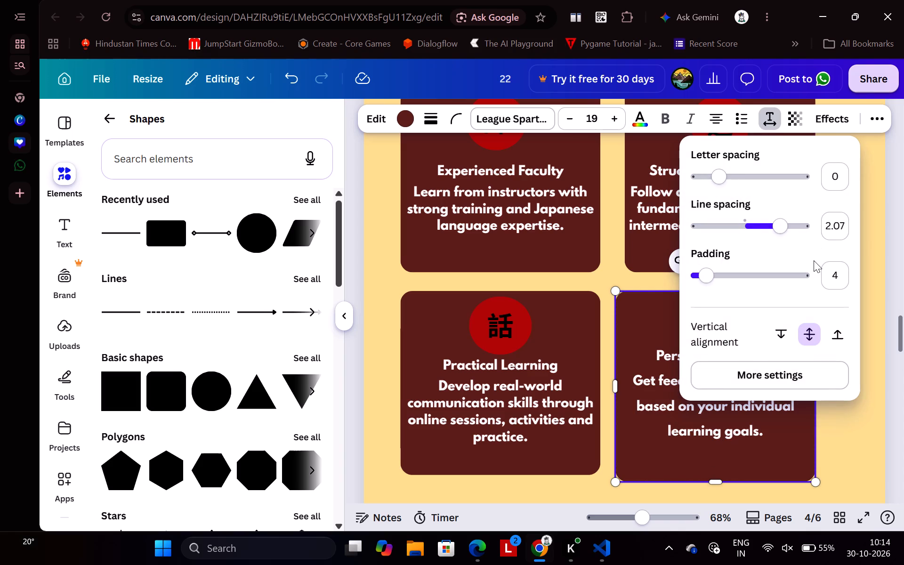
{"action": "left_click_drag", "start_coordinate": [775, 225], "coordinate": [748, 225]}
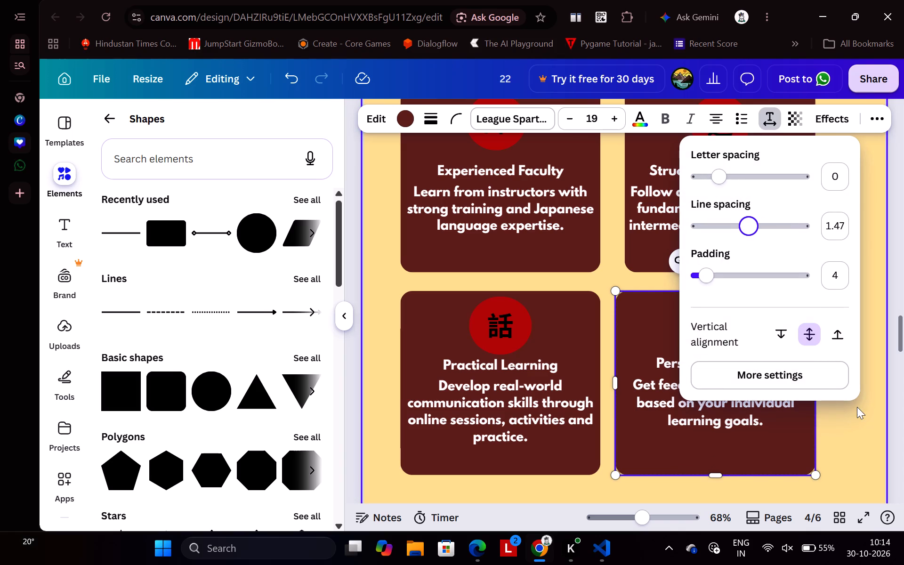
{"action": "left_click", "coordinate": [863, 426]}
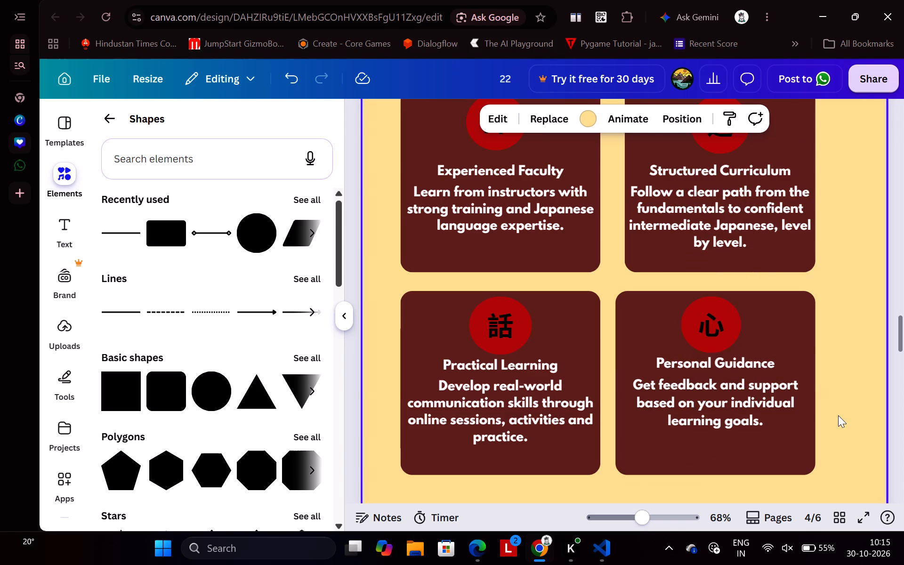
Shift the Personal Guidance card slightly toward the page's outer edge and centre the Structured Curriculum card above it.
{"action": "scroll", "coordinate": [838, 415], "scroll_direction": "up", "scroll_amount": 1}
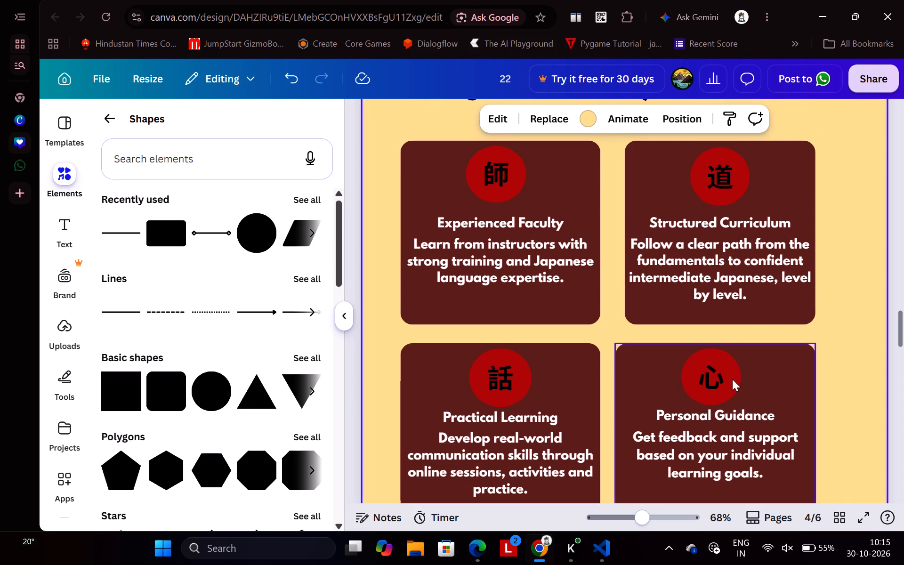
{"action": "scroll", "coordinate": [893, 234], "scroll_direction": "down", "scroll_amount": 1}
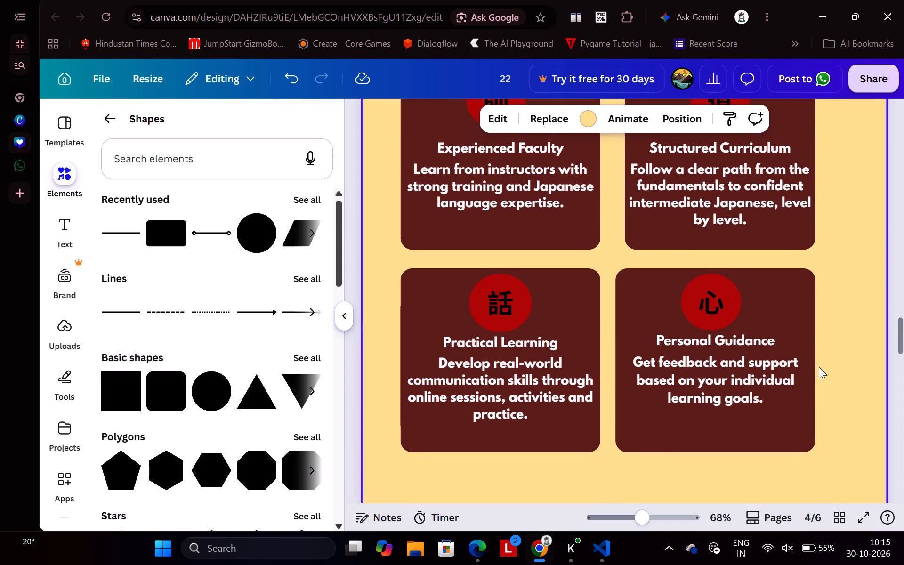
{"action": "scroll", "coordinate": [819, 367], "scroll_direction": "down", "scroll_amount": 2}
{"action": "scroll", "coordinate": [819, 367], "scroll_direction": "up", "scroll_amount": 1}
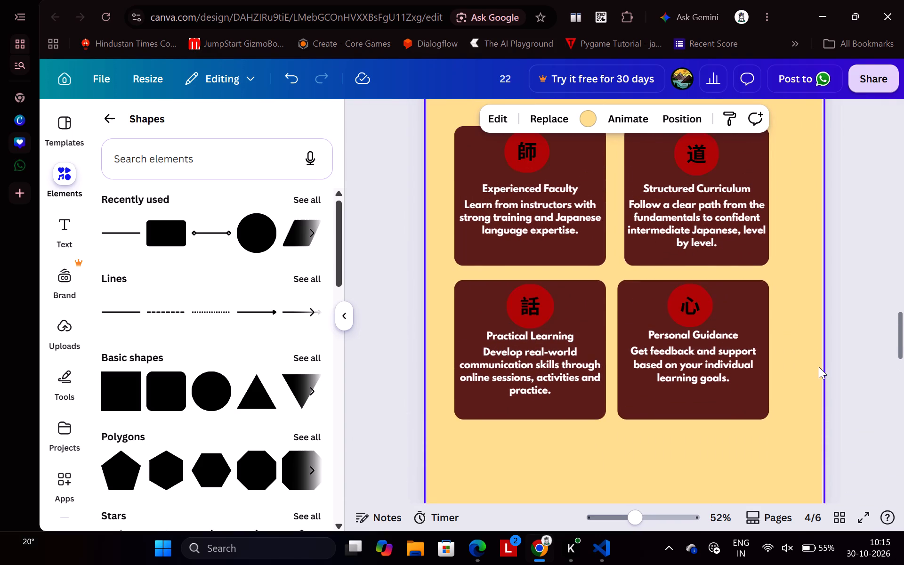
{"action": "left_click_drag", "start_coordinate": [753, 314], "coordinate": [760, 314]}
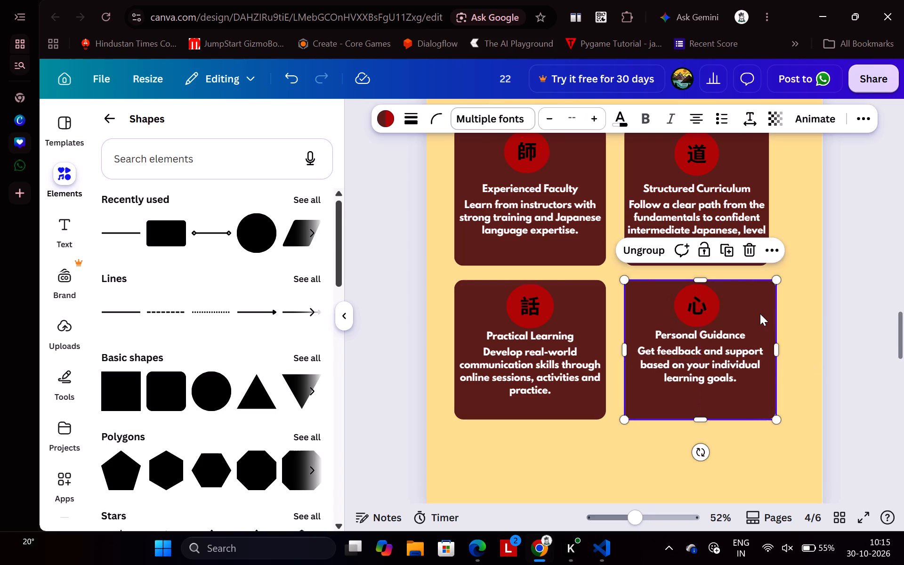
{"action": "scroll", "coordinate": [760, 314], "scroll_direction": "up", "scroll_amount": 1}
{"action": "left_click_drag", "start_coordinate": [739, 210], "coordinate": [744, 210]}
{"action": "left_click", "coordinate": [828, 390]}
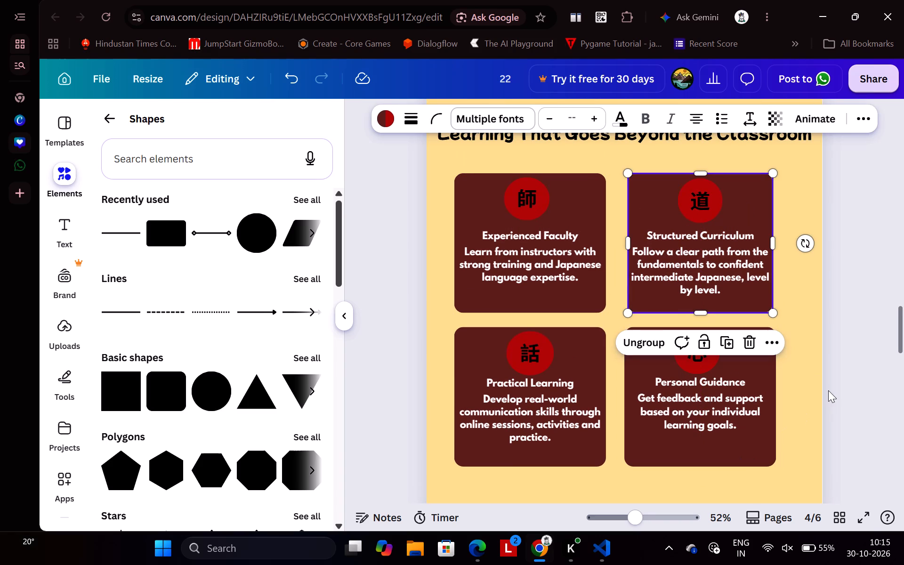
Move the Practical Learning and Experienced Faculty cards inward, leaving a narrow gap to the neighbouring column and keeping their outer edges aligned.
{"action": "scroll", "coordinate": [828, 390], "scroll_direction": "down", "scroll_amount": 2}
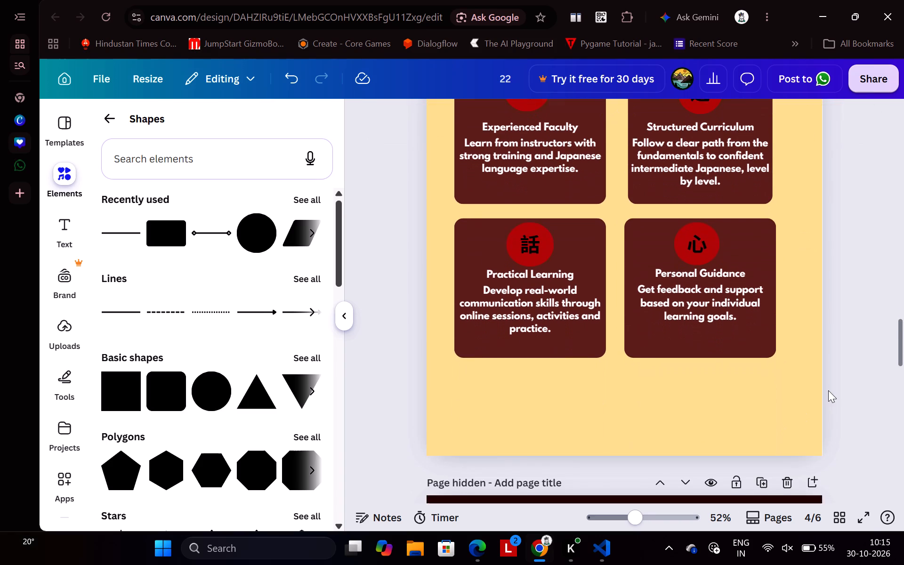
{"action": "scroll", "coordinate": [828, 390], "scroll_direction": "down", "scroll_amount": 1}
{"action": "scroll", "coordinate": [828, 390], "scroll_direction": "up", "scroll_amount": 1}
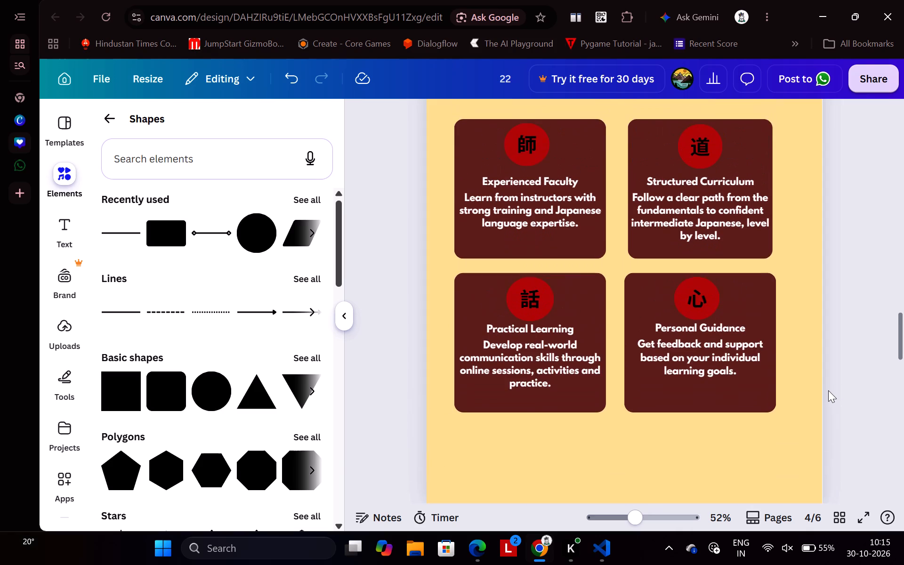
{"action": "scroll", "coordinate": [828, 390], "scroll_direction": "up", "scroll_amount": 1}
{"action": "left_click_drag", "start_coordinate": [589, 334], "coordinate": [594, 334]}
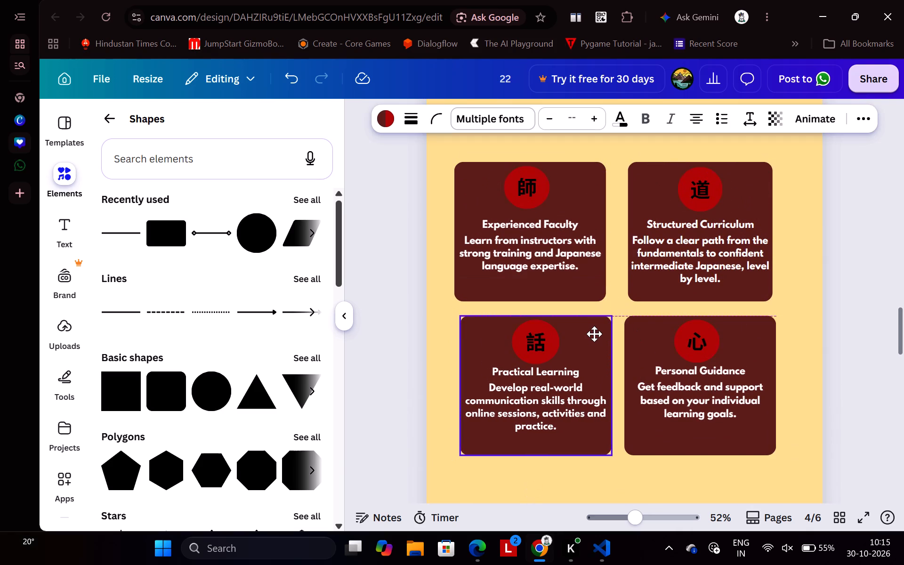
{"action": "left_click_drag", "start_coordinate": [594, 334], "coordinate": [598, 335]}
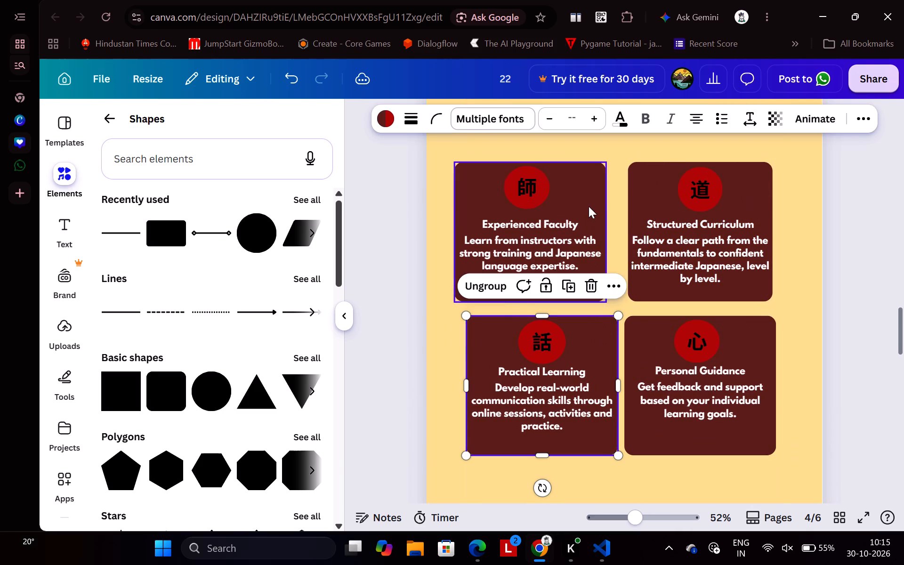
{"action": "left_click_drag", "start_coordinate": [588, 204], "coordinate": [598, 205]}
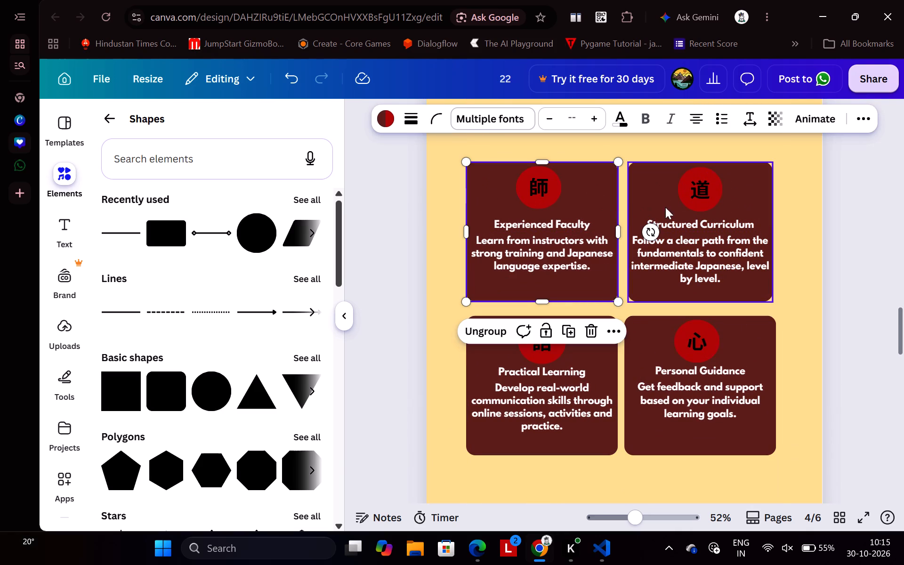
Widen the Structured Curriculum card inward so its inner edge lines up with the Personal Guidance card below.
{"action": "left_click", "coordinate": [663, 182]}
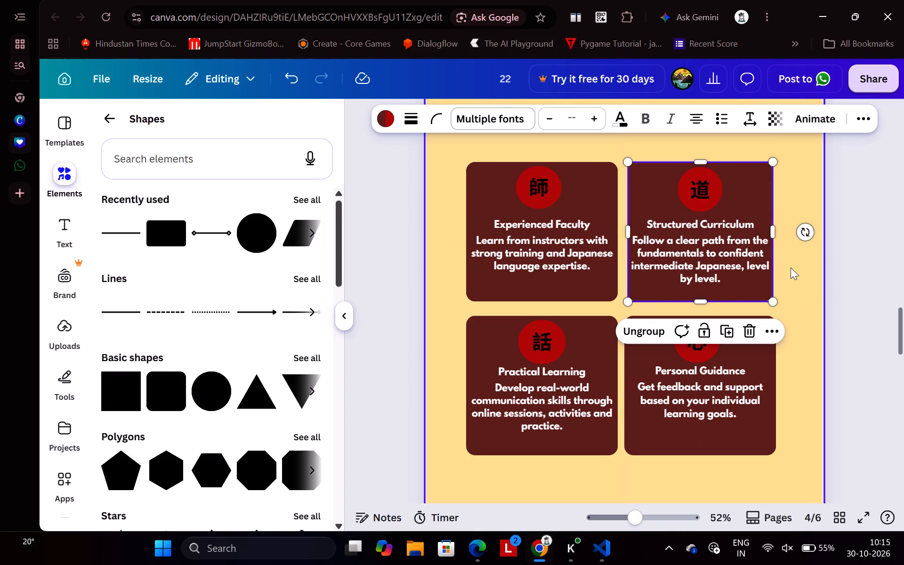
{"action": "left_click", "coordinate": [855, 297]}
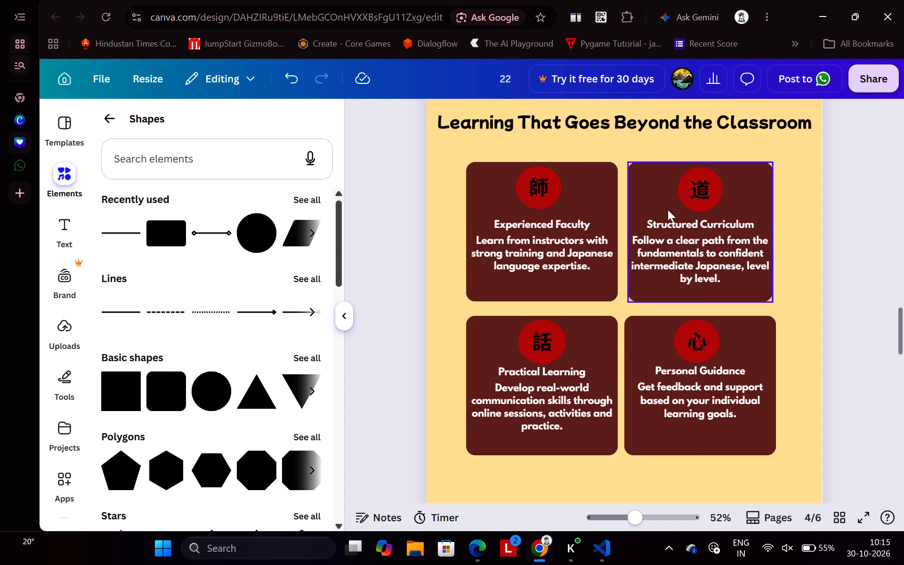
{"action": "left_click", "coordinate": [659, 208]}
{"action": "left_click_drag", "start_coordinate": [623, 231], "coordinate": [617, 231]}
{"action": "left_click", "coordinate": [828, 298]}
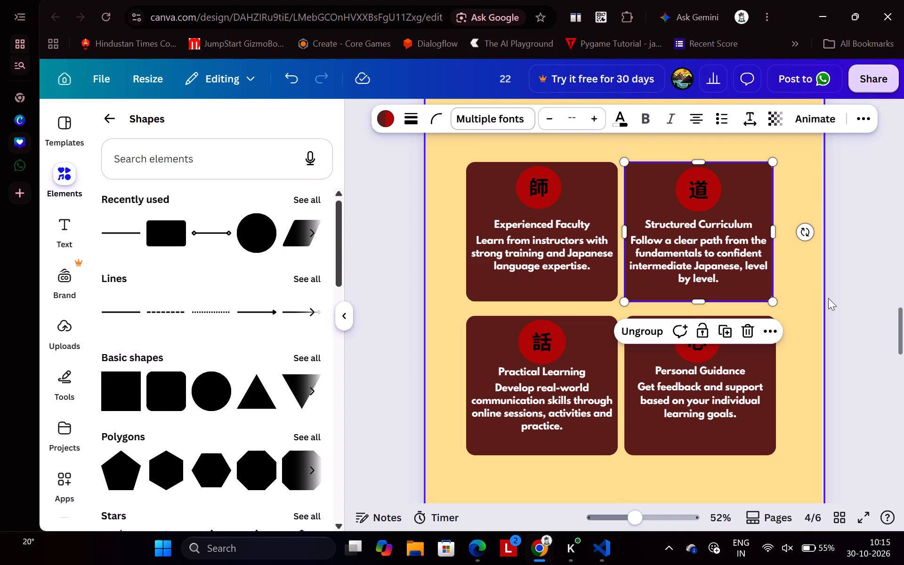
Move the Practical Learning and Personal Guidance cards up together, leaving only a narrow gap below the upper row.
{"action": "scroll", "coordinate": [828, 298], "scroll_direction": "down", "scroll_amount": 1}
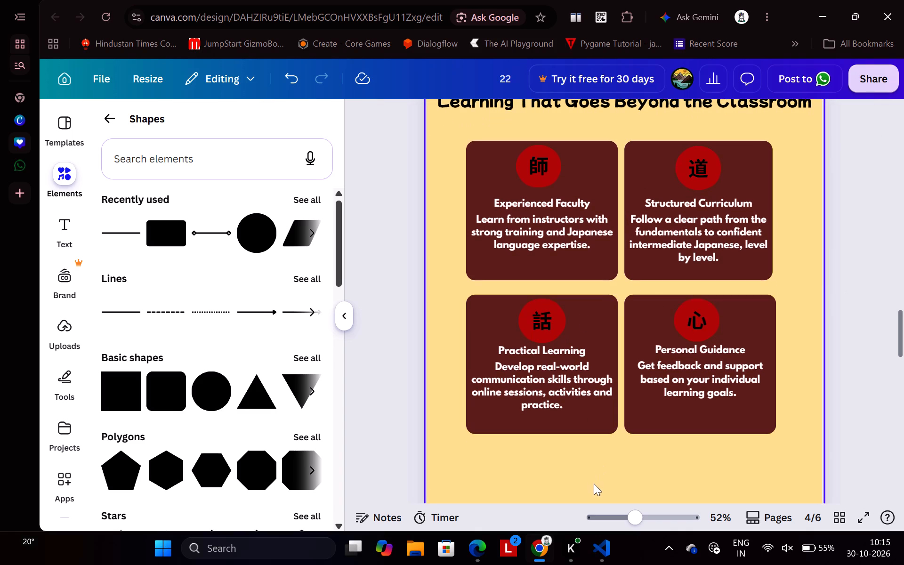
{"action": "left_click_drag", "start_coordinate": [588, 471], "coordinate": [661, 398]}
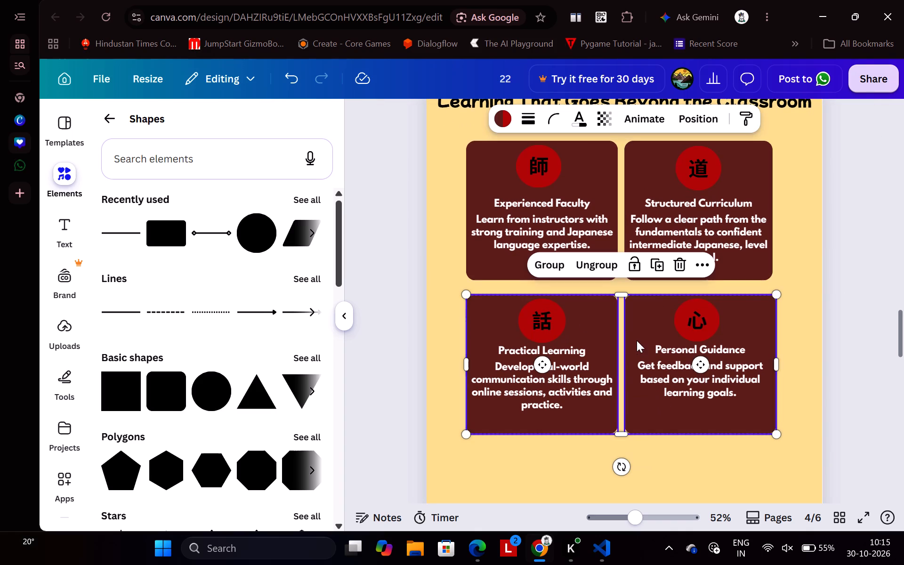
{"action": "left_click_drag", "start_coordinate": [638, 322], "coordinate": [638, 315]}
{"action": "left_click", "coordinate": [405, 322]}
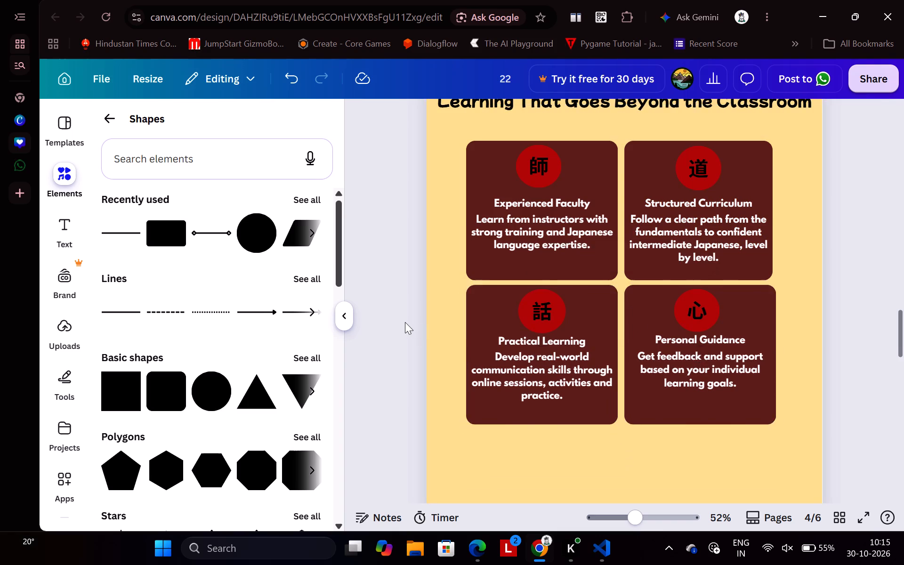
Select all four feature cards and move them down together, away from the title, centring the grid horizontally on the page.
{"action": "scroll", "coordinate": [405, 322], "scroll_direction": "up", "scroll_amount": 1}
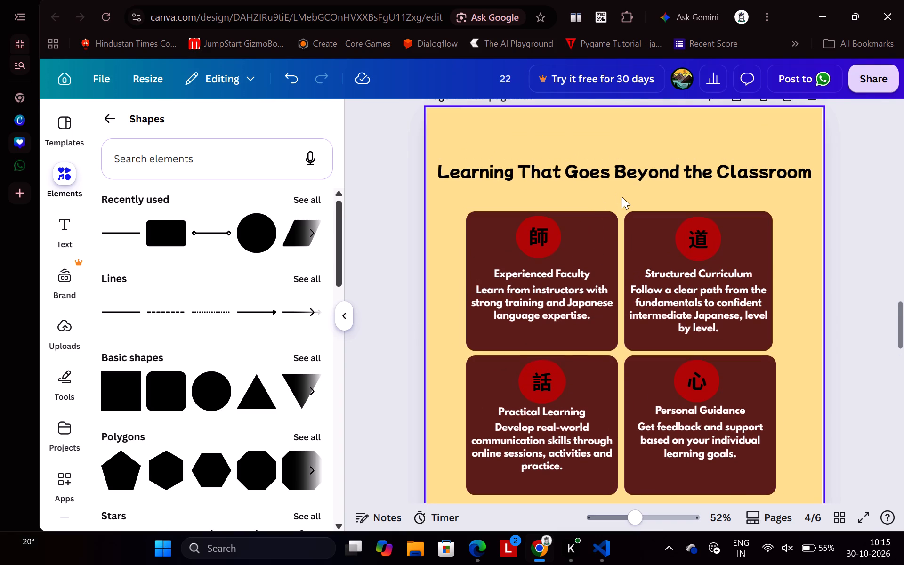
{"action": "left_click_drag", "start_coordinate": [622, 197], "coordinate": [573, 410]}
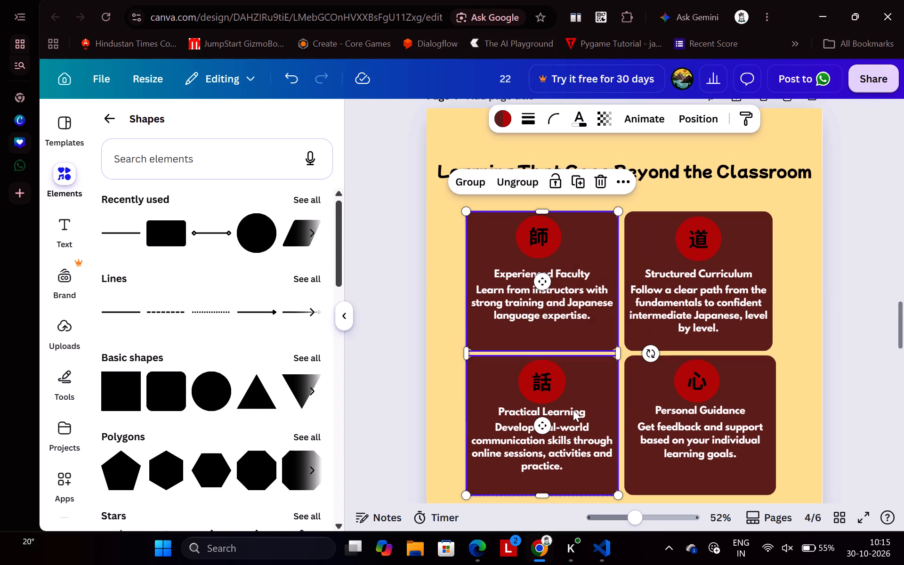
{"action": "left_click", "coordinate": [804, 315]}
{"action": "left_click_drag", "start_coordinate": [799, 329], "coordinate": [566, 383]}
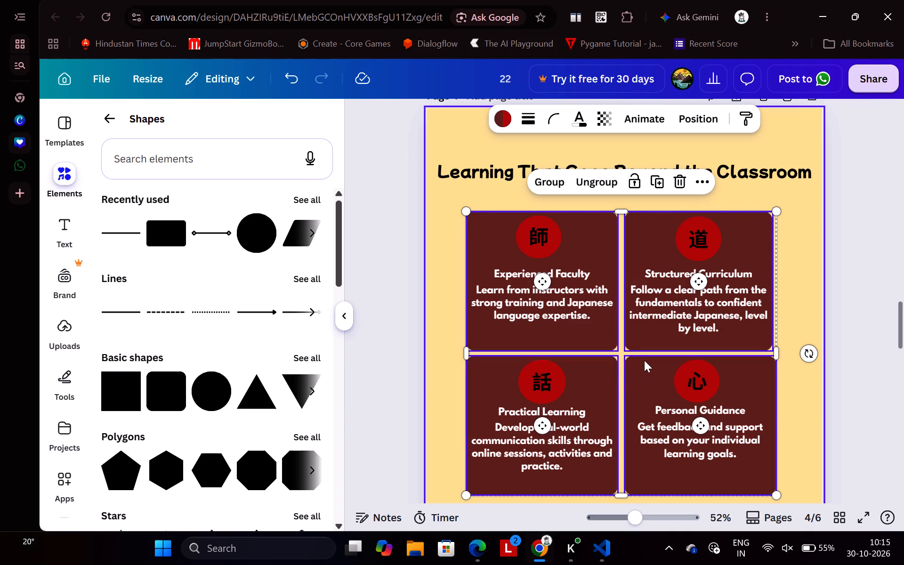
{"action": "left_click_drag", "start_coordinate": [621, 356], "coordinate": [621, 388]}
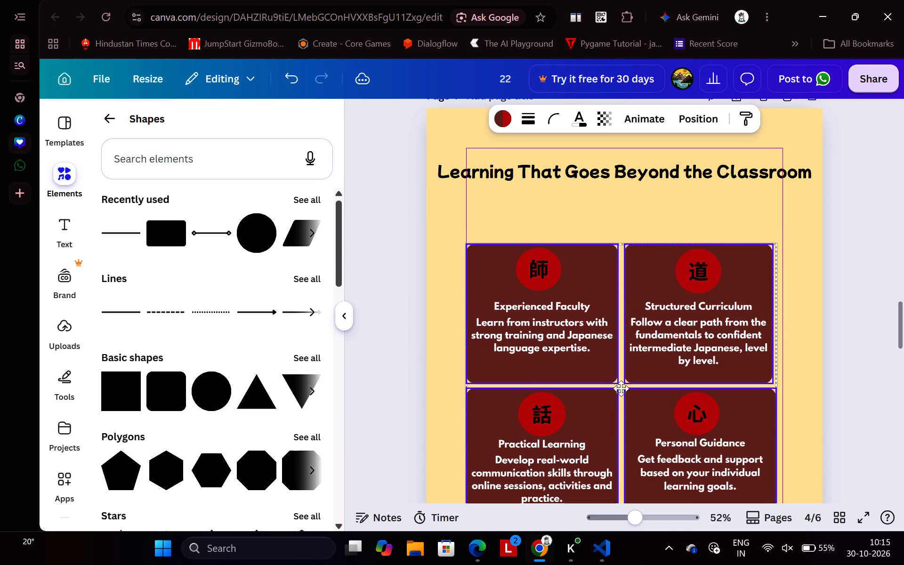
{"action": "left_click_drag", "start_coordinate": [621, 388], "coordinate": [621, 388]}
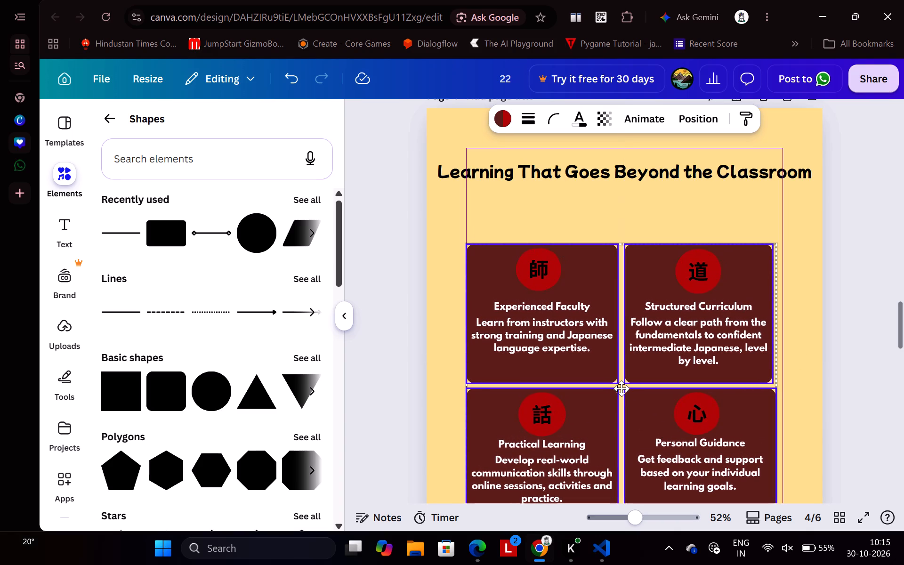
{"action": "left_click_drag", "start_coordinate": [621, 388], "coordinate": [623, 388]}
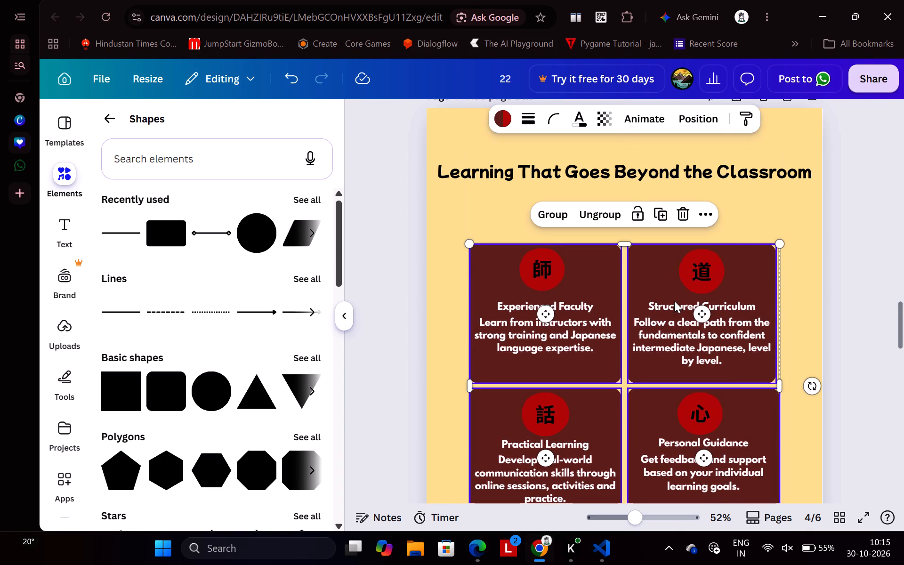
Ungroup the "Japanese for Every Stage of Your Journey" heading block on page 3 to free its flower divider.
{"action": "scroll", "coordinate": [674, 301], "scroll_direction": "down", "scroll_amount": 1}
{"action": "scroll", "coordinate": [790, 256], "scroll_direction": "down", "scroll_amount": 1}
{"action": "left_click", "coordinate": [839, 267]}
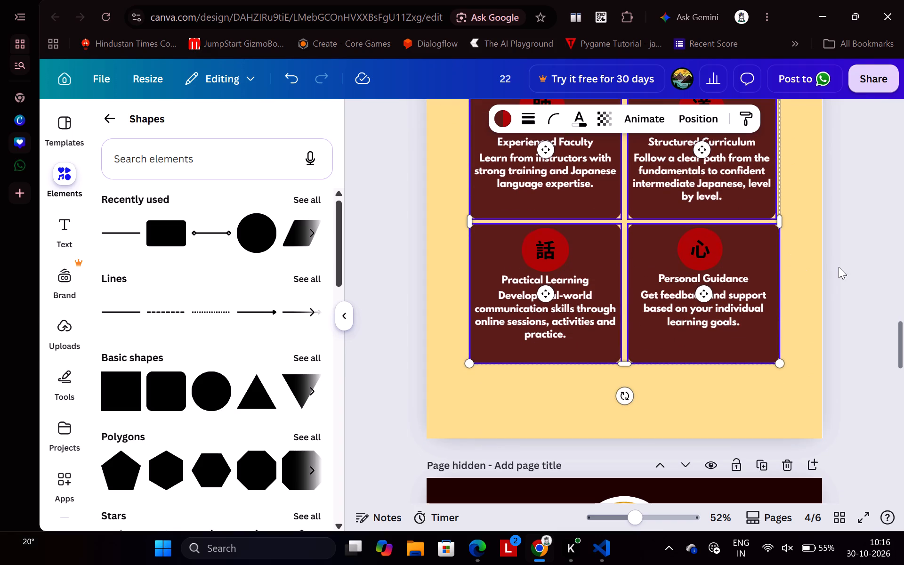
{"action": "scroll", "coordinate": [839, 267], "scroll_direction": "up", "scroll_amount": 6}
{"action": "scroll", "coordinate": [750, 210], "scroll_direction": "up", "scroll_amount": 1}
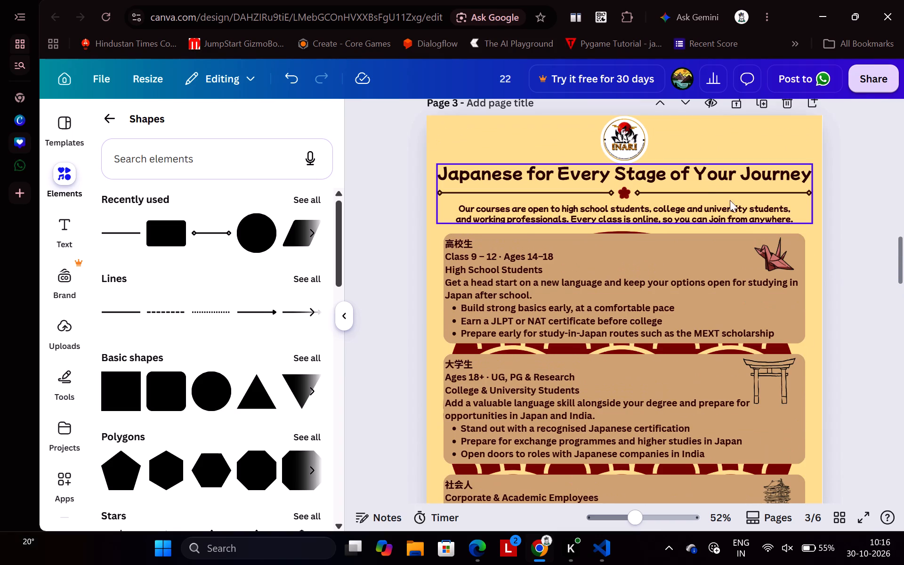
{"action": "left_click", "coordinate": [679, 189]}
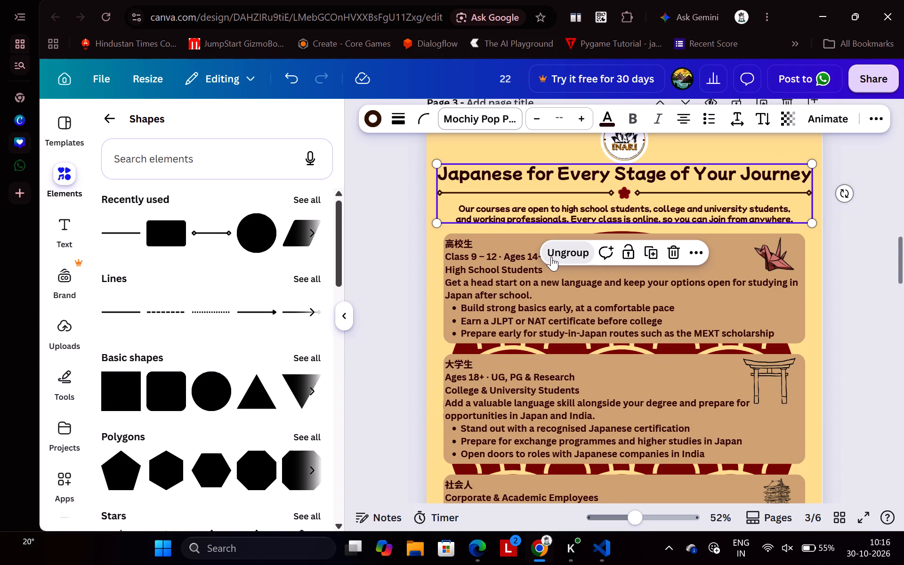
{"action": "left_click", "coordinate": [551, 257]}
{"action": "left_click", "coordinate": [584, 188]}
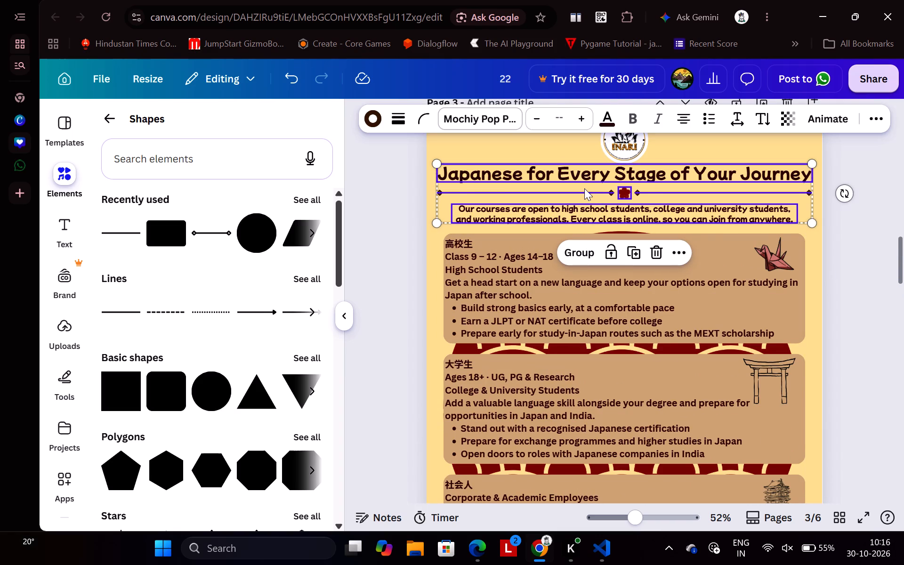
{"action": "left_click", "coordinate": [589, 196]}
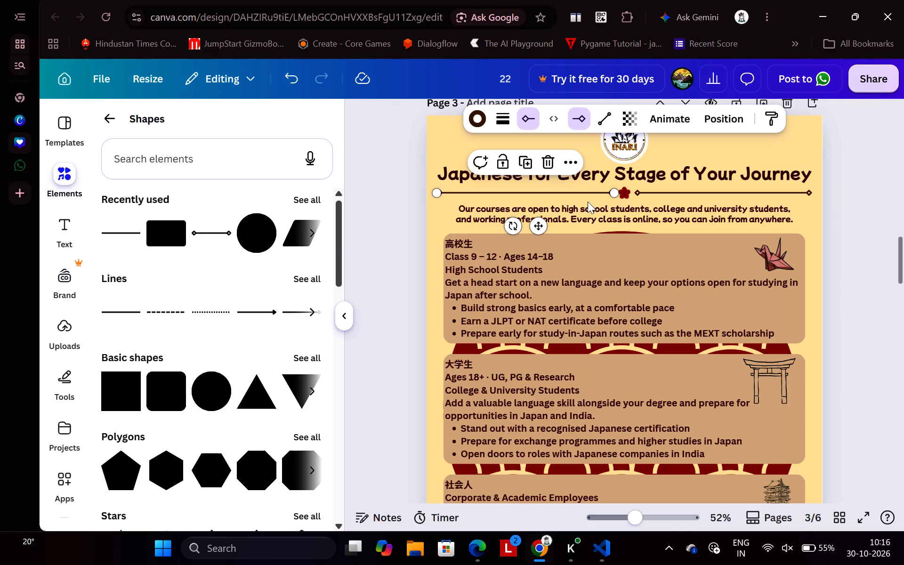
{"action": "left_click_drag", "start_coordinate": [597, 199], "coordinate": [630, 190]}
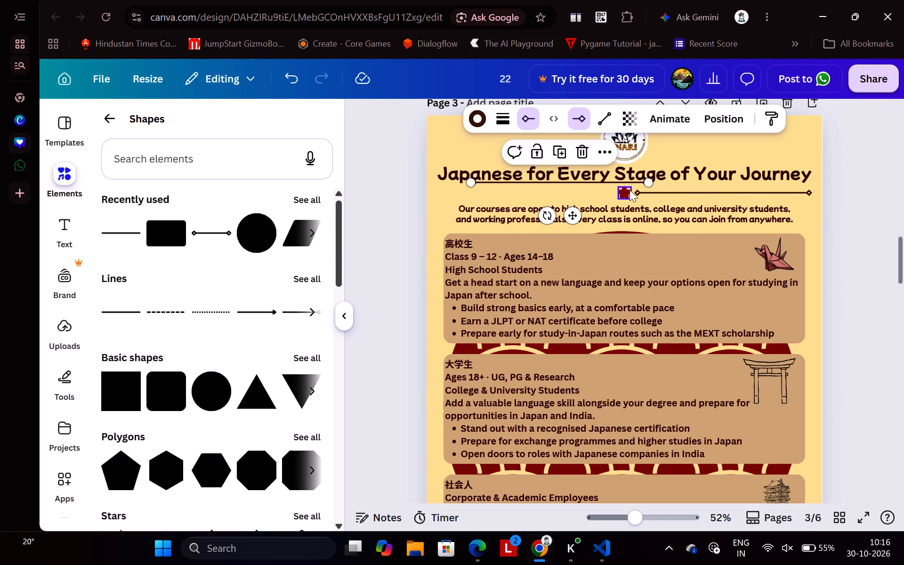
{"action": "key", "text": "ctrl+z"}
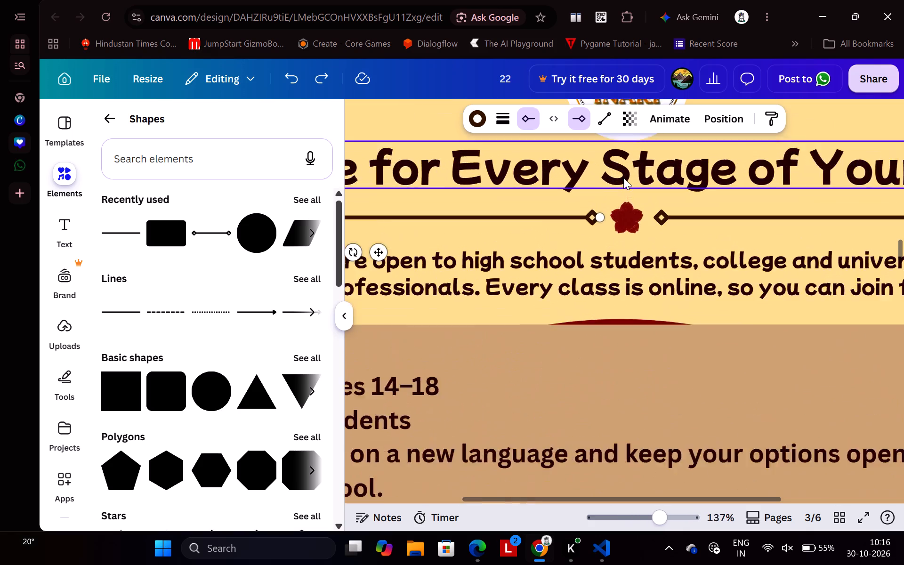
Group the two divider lines and the flower between them under the page 3 title, leaving out the text.
{"action": "left_click", "coordinate": [518, 205]}
{"action": "left_click_drag", "start_coordinate": [518, 205], "coordinate": [702, 240]}
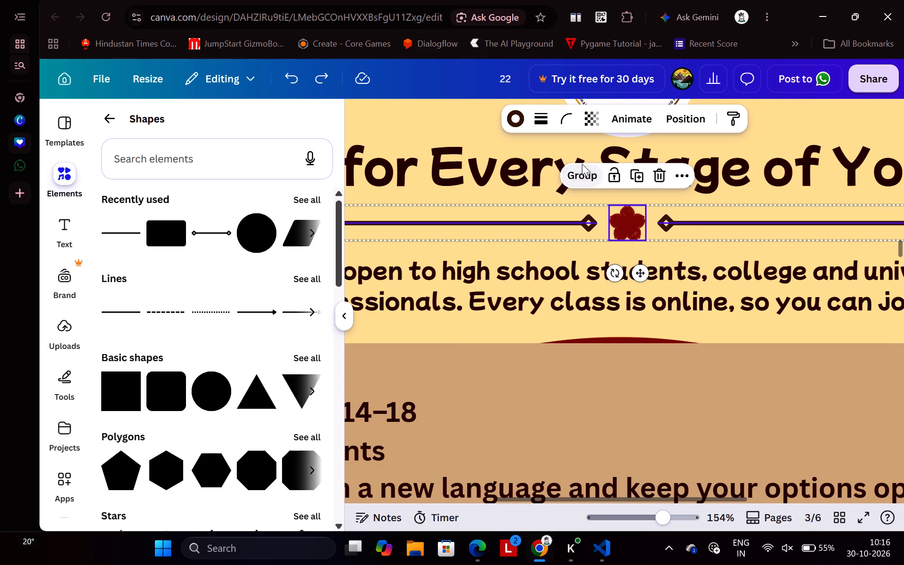
{"action": "left_click", "coordinate": [580, 174]}
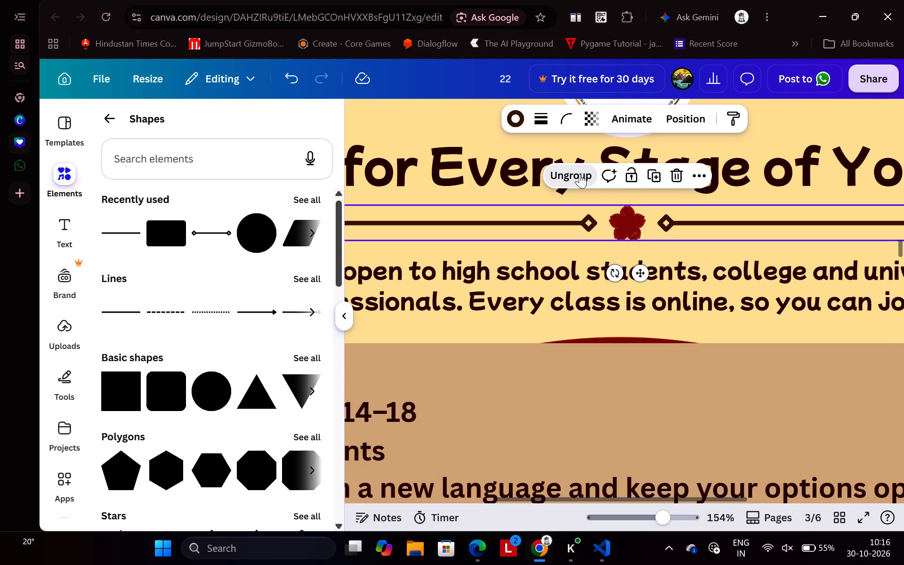
Copy the grouped flower divider and paste it under the "Learning That Goes Beyond the Classroom" title on page 4.
{"action": "key", "text": "ctrl+c"}
{"action": "scroll", "coordinate": [580, 174], "scroll_direction": "down", "scroll_amount": 1}
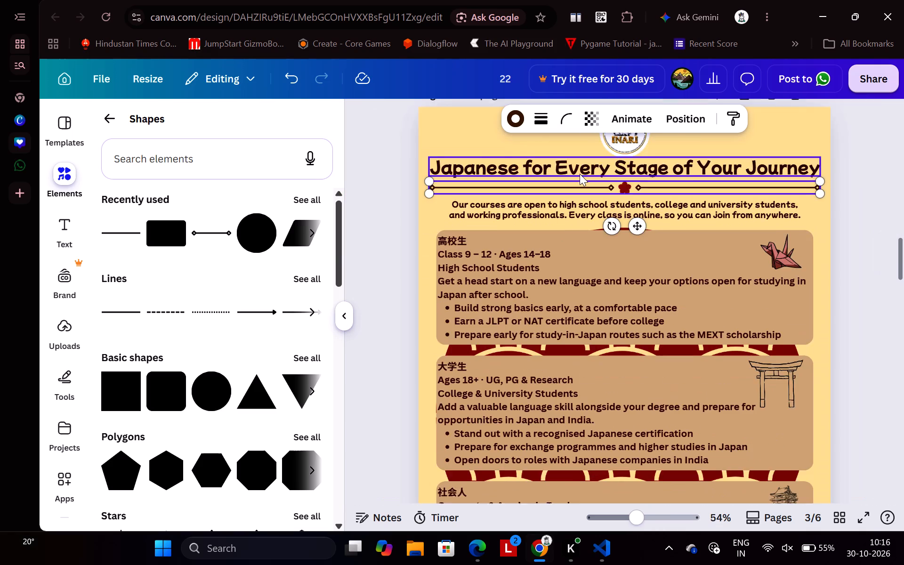
{"action": "scroll", "coordinate": [580, 174], "scroll_direction": "down", "scroll_amount": 5}
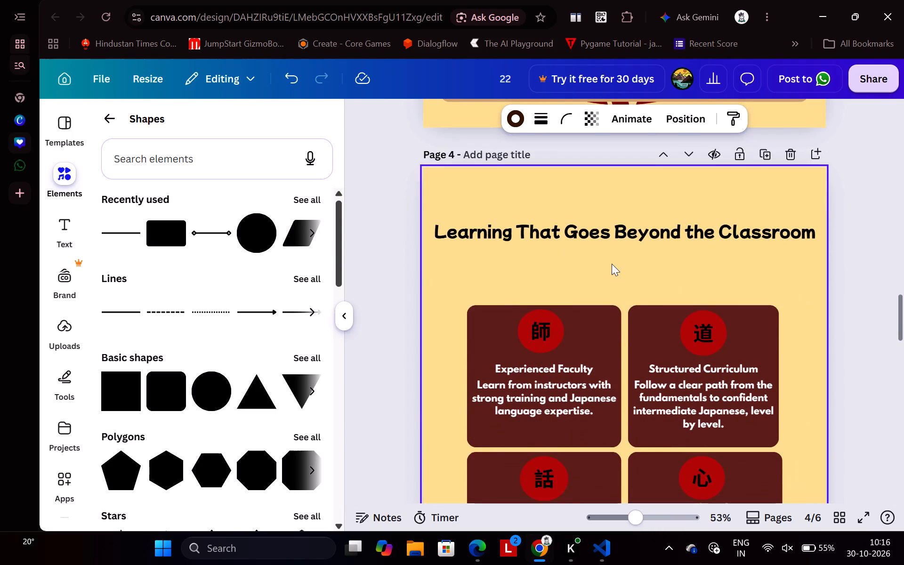
{"action": "left_click", "coordinate": [612, 264]}
{"action": "key", "text": "ctrl+v"}
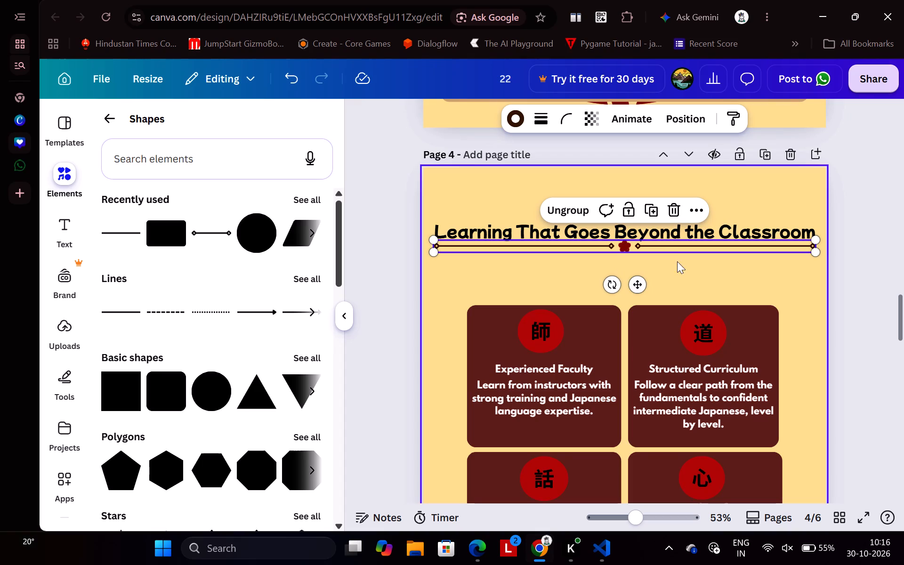
{"action": "left_click", "coordinate": [640, 282]}
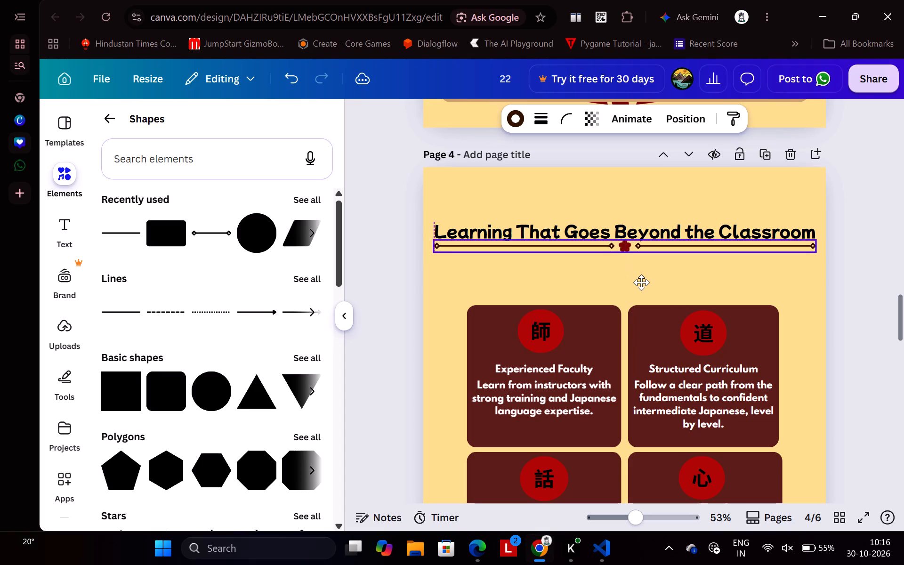
{"action": "left_click", "coordinate": [879, 280]}
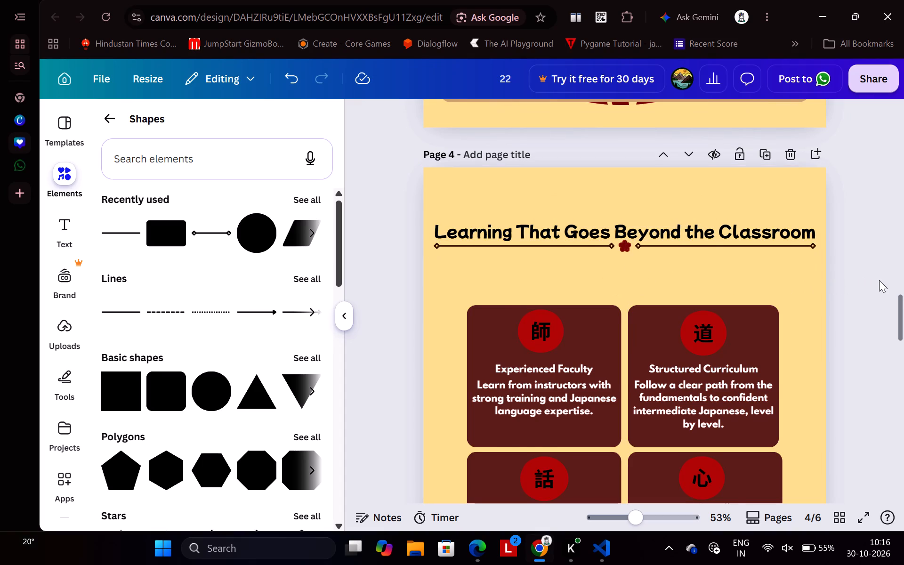
Move the flower divider down slightly to leave a small gap beneath the page 4 title.
{"action": "scroll", "coordinate": [879, 280], "scroll_direction": "down", "scroll_amount": 1}
{"action": "scroll", "coordinate": [879, 280], "scroll_direction": "up", "scroll_amount": 1}
{"action": "scroll", "coordinate": [879, 280], "scroll_direction": "down", "scroll_amount": 1}
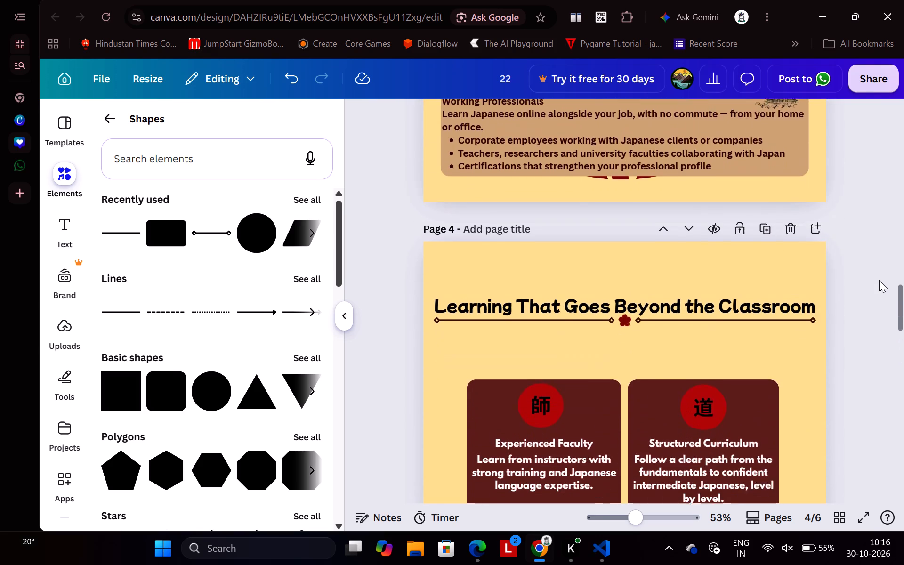
{"action": "scroll", "coordinate": [879, 280], "scroll_direction": "down", "scroll_amount": 2}
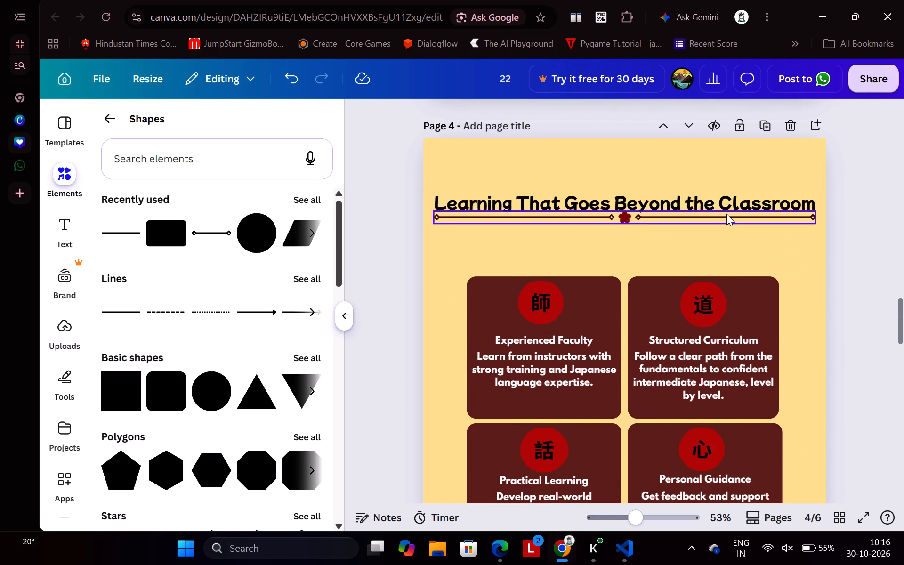
{"action": "left_click_drag", "start_coordinate": [726, 214], "coordinate": [728, 222]}
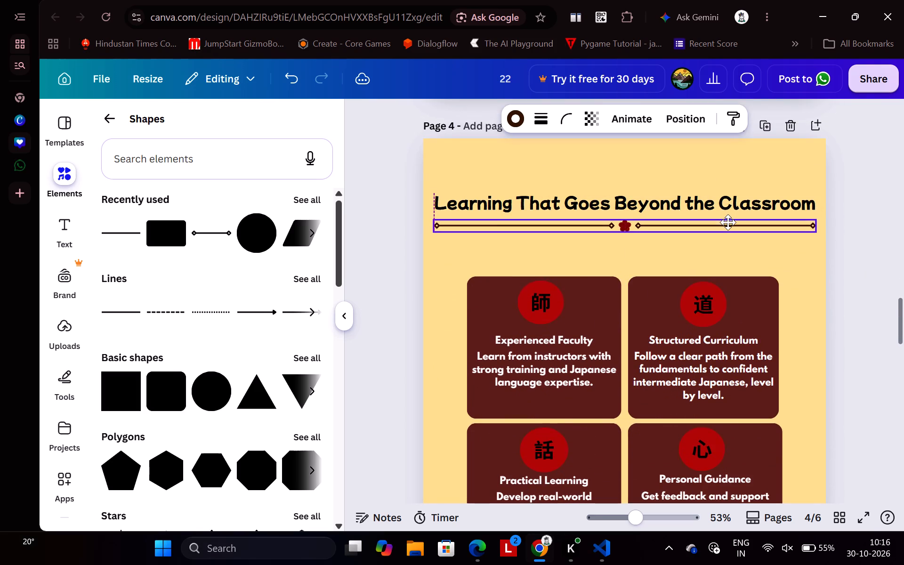
{"action": "left_click_drag", "start_coordinate": [728, 222], "coordinate": [728, 220]}
{"action": "left_click", "coordinate": [903, 267]}
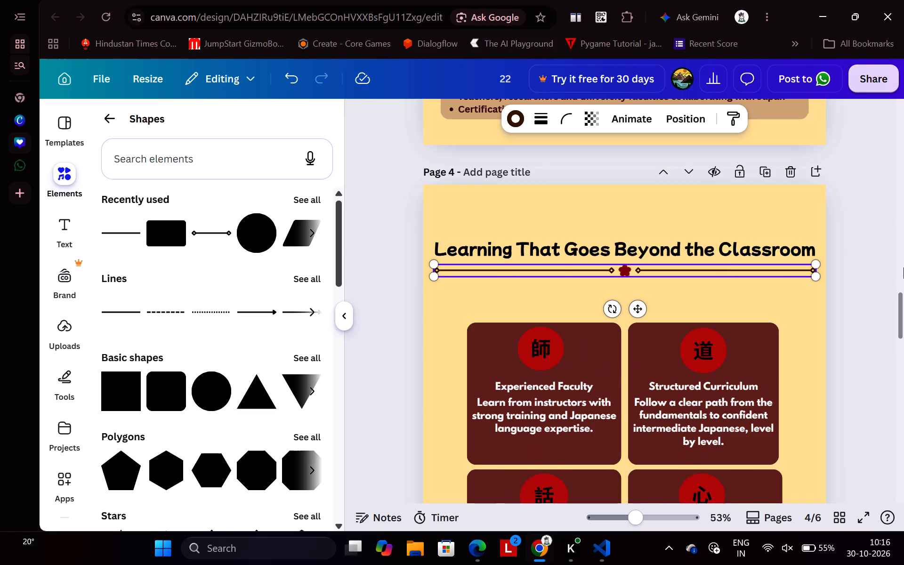
Select the page 4 title and divider together and move them down closer to the cards, keeping them centred horizontally.
{"action": "left_click", "coordinate": [880, 215]}
{"action": "left_click_drag", "start_coordinate": [777, 217], "coordinate": [753, 286]}
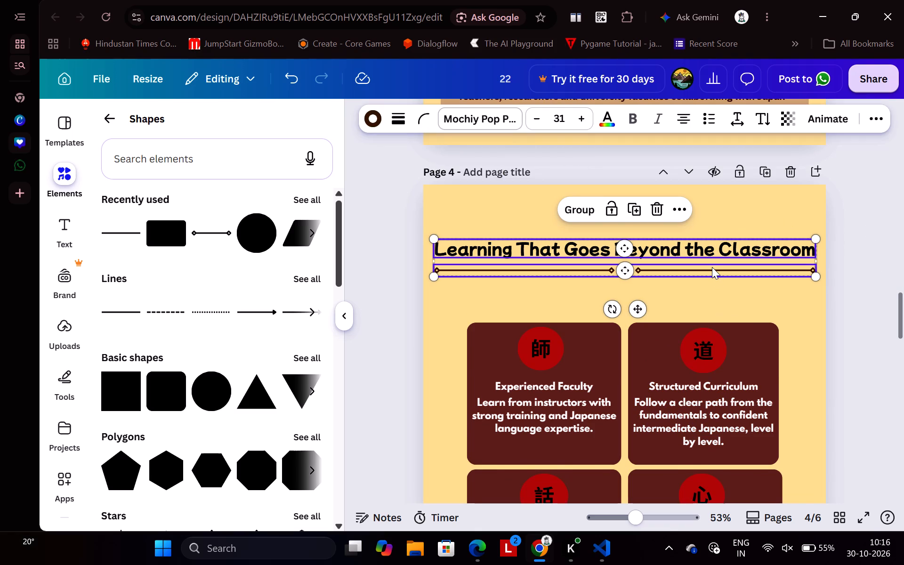
{"action": "left_click_drag", "start_coordinate": [636, 307], "coordinate": [637, 316]}
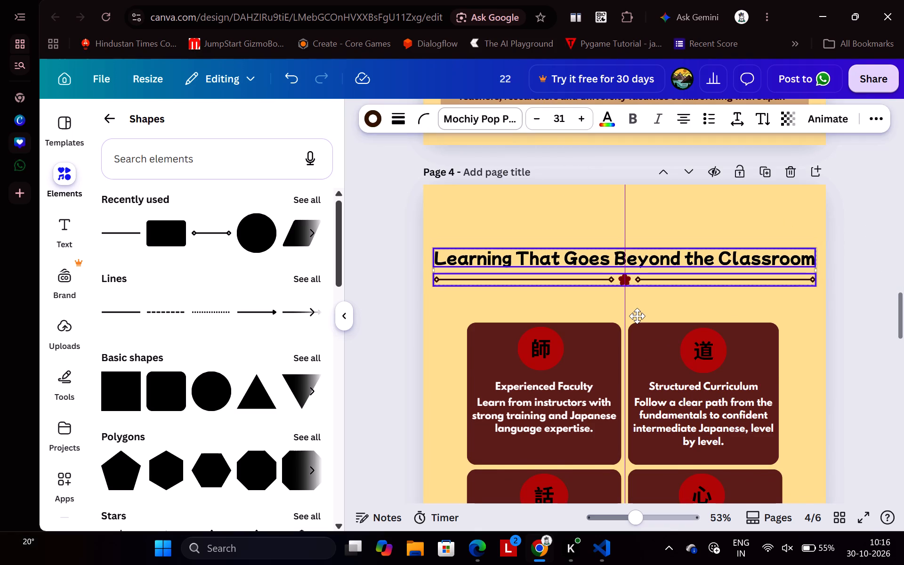
{"action": "left_click_drag", "start_coordinate": [637, 316], "coordinate": [637, 320]}
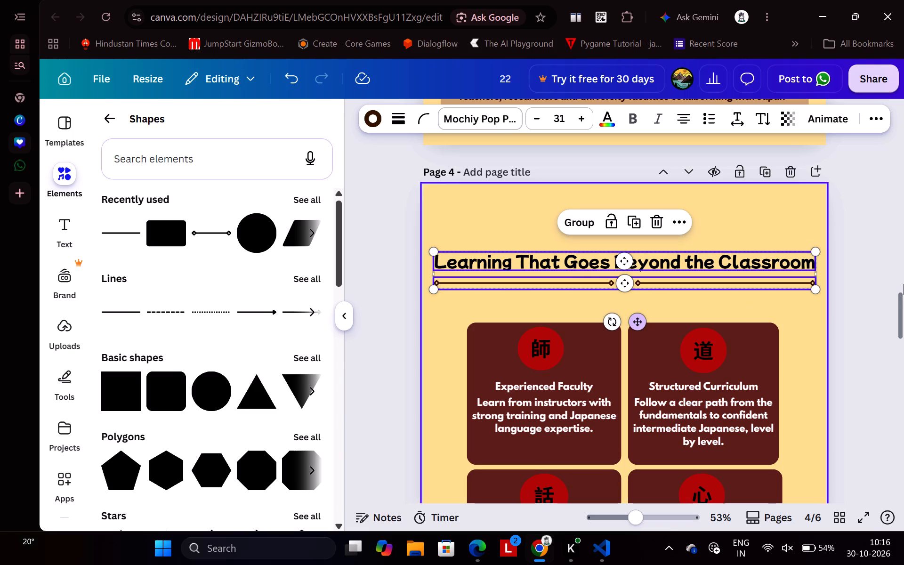
{"action": "left_click", "coordinate": [867, 282]}
Copy the brown lattice ornament from hidden page 5 and paste it onto page 4.
{"action": "scroll", "coordinate": [867, 282], "scroll_direction": "down", "scroll_amount": 2}
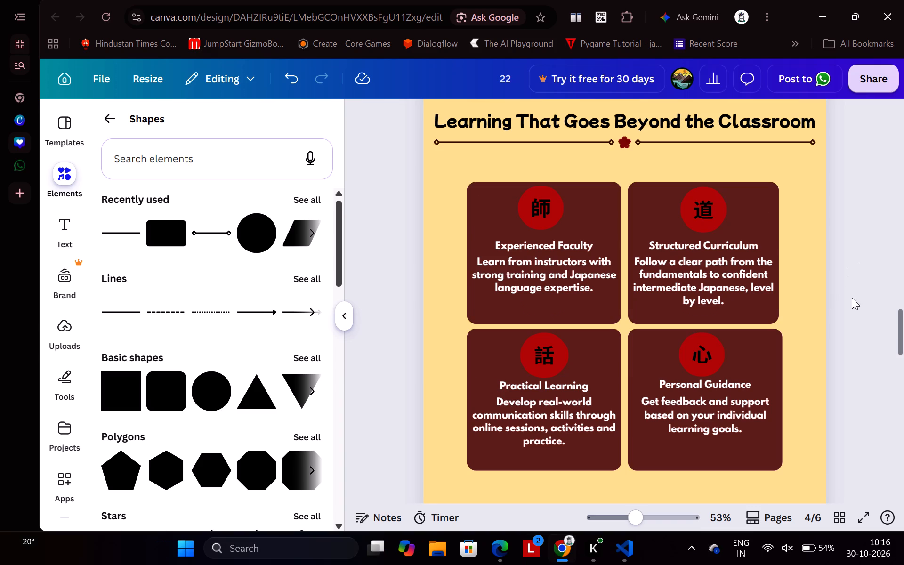
{"action": "scroll", "coordinate": [852, 298], "scroll_direction": "down", "scroll_amount": 3}
{"action": "scroll", "coordinate": [852, 298], "scroll_direction": "up", "scroll_amount": 3}
{"action": "scroll", "coordinate": [852, 298], "scroll_direction": "down", "scroll_amount": 2}
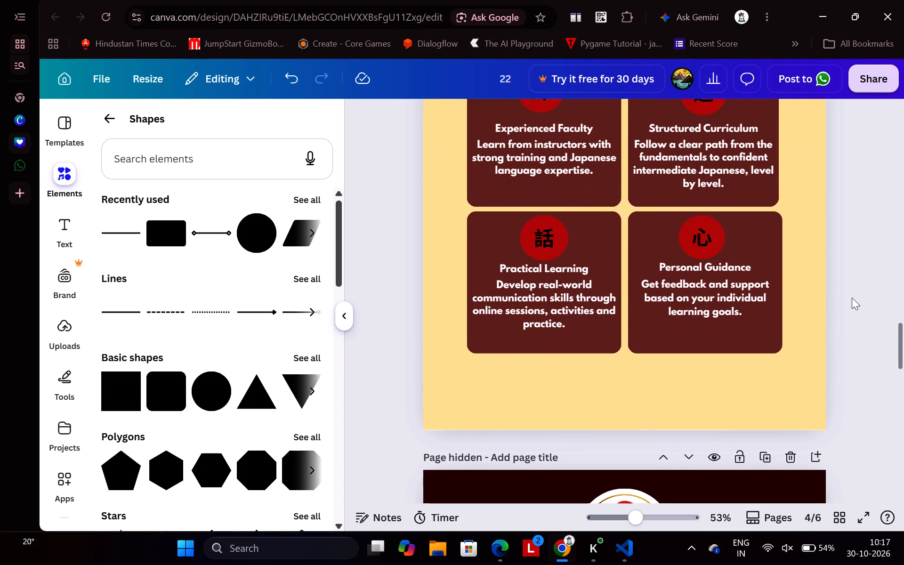
{"action": "scroll", "coordinate": [852, 298], "scroll_direction": "down", "scroll_amount": 4}
{"action": "scroll", "coordinate": [852, 298], "scroll_direction": "up", "scroll_amount": 5}
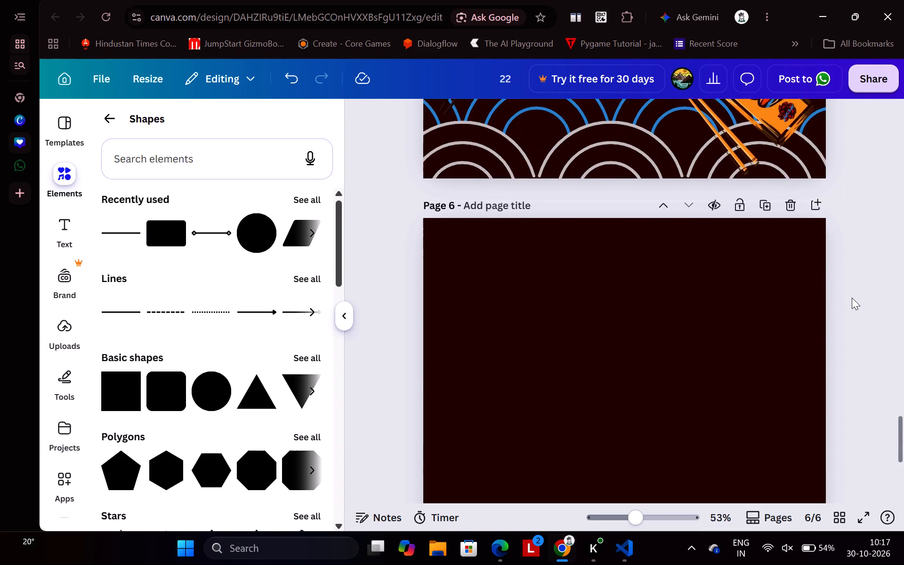
{"action": "scroll", "coordinate": [852, 298], "scroll_direction": "up", "scroll_amount": 3}
{"action": "scroll", "coordinate": [852, 298], "scroll_direction": "down", "scroll_amount": 1}
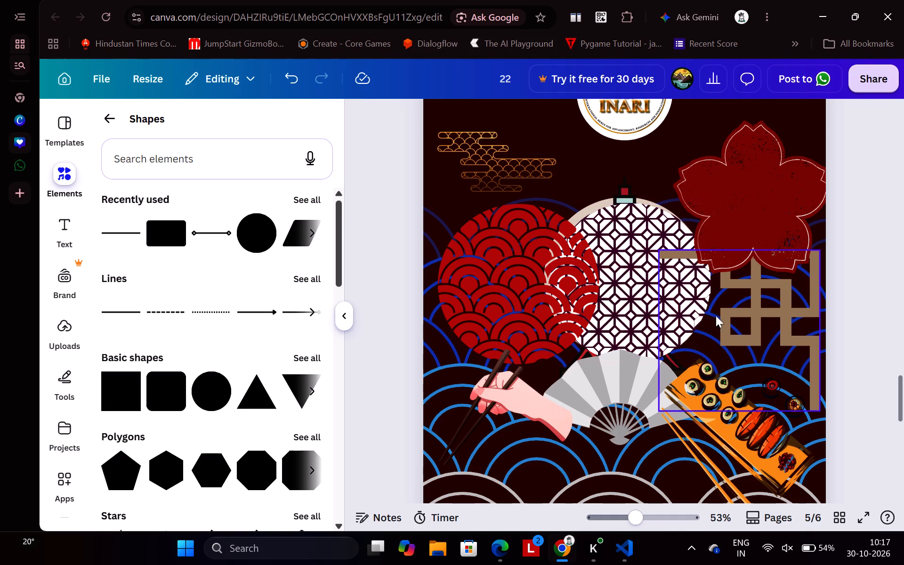
{"action": "left_click", "coordinate": [757, 327]}
{"action": "key", "text": "ctrl+c"}
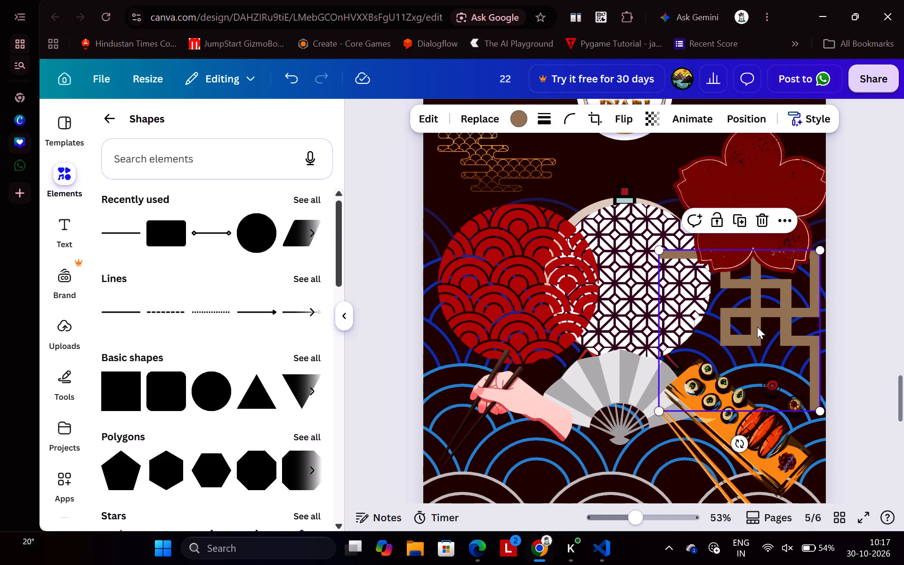
{"action": "scroll", "coordinate": [757, 327], "scroll_direction": "up", "scroll_amount": 5}
{"action": "left_click", "coordinate": [740, 379]}
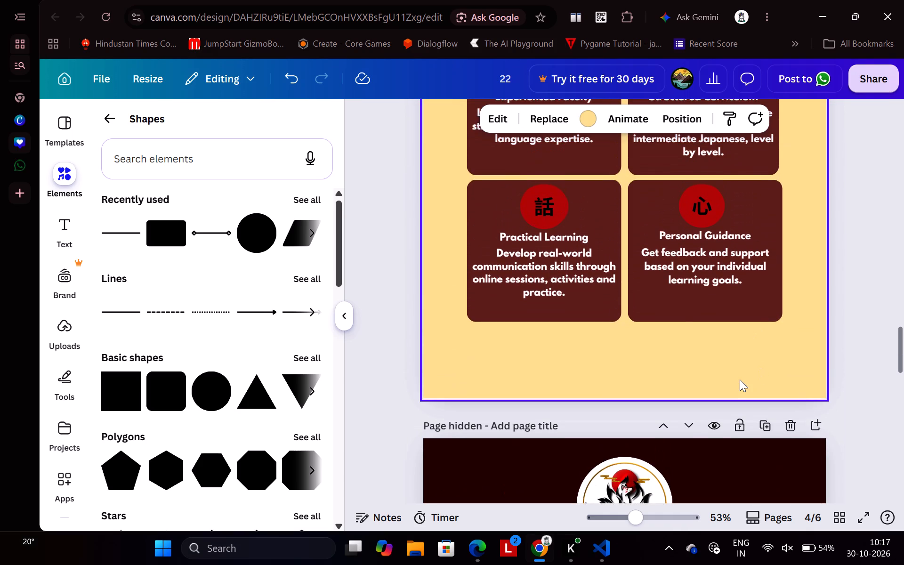
{"action": "key", "text": "ctrl+v"}
Rotate the lattice ornament half a turn and place it flush in the bottom-left corner of page 4.
{"action": "scroll", "coordinate": [740, 379], "scroll_direction": "up", "scroll_amount": 1}
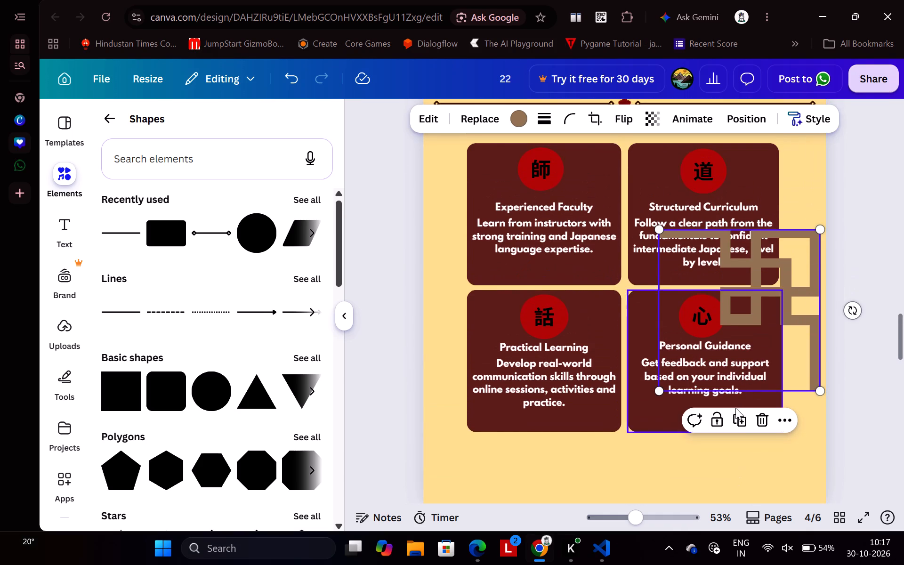
{"action": "left_click_drag", "start_coordinate": [739, 423], "coordinate": [740, 246]}
{"action": "left_click_drag", "start_coordinate": [727, 313], "coordinate": [587, 447]}
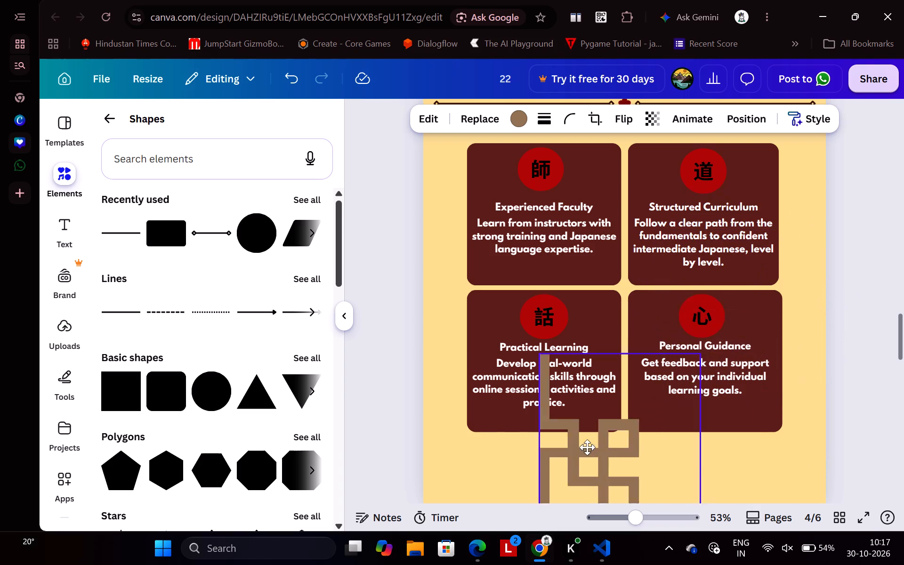
{"action": "left_click_drag", "start_coordinate": [587, 447], "coordinate": [502, 459]}
{"action": "scroll", "coordinate": [502, 459], "scroll_direction": "down", "scroll_amount": 1}
{"action": "left_click_drag", "start_coordinate": [500, 392], "coordinate": [491, 374]}
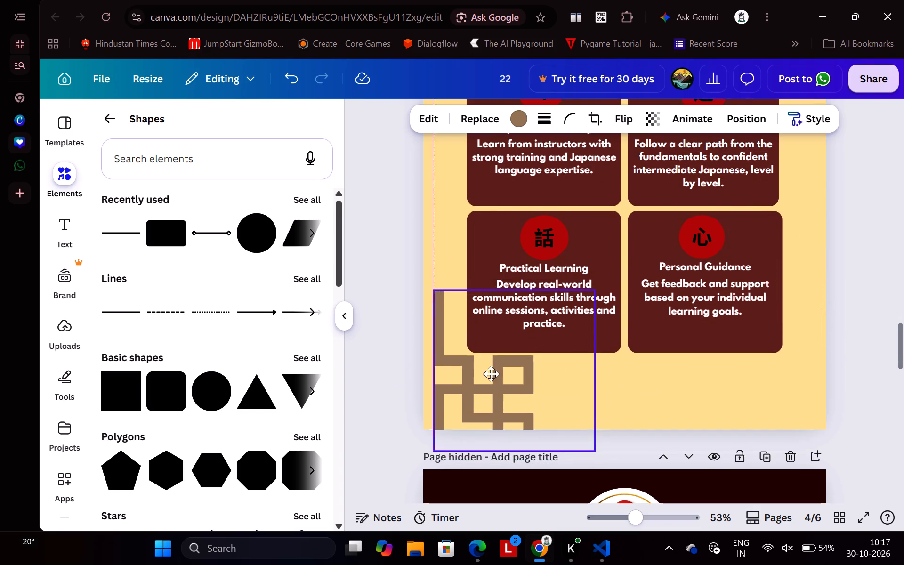
{"action": "left_click_drag", "start_coordinate": [491, 374], "coordinate": [492, 363]}
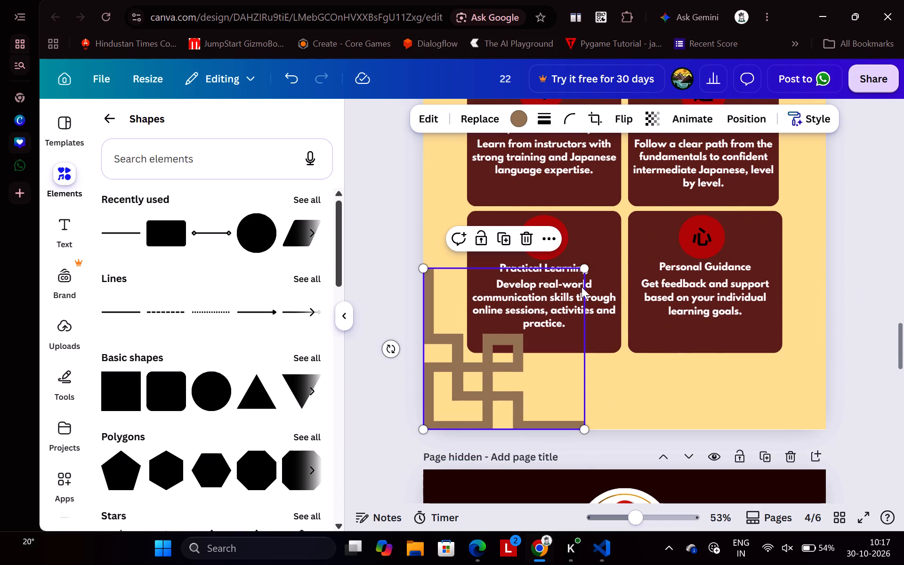
Shrink the lattice ornament to about two thirds of its size and inset it slightly from the page's corner edges.
{"action": "left_click_drag", "start_coordinate": [582, 268], "coordinate": [525, 323]}
{"action": "left_click_drag", "start_coordinate": [444, 404], "coordinate": [449, 398]}
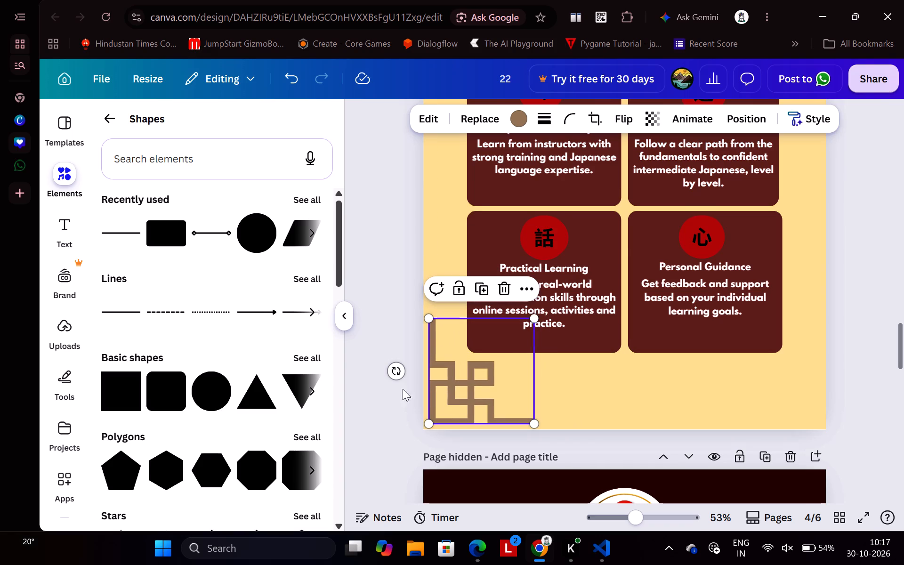
{"action": "left_click", "coordinate": [372, 401]}
Copy the INARI logo from hidden page 5 and paste it at the top centre of page 4.
{"action": "scroll", "coordinate": [372, 401], "scroll_direction": "up", "scroll_amount": 1}
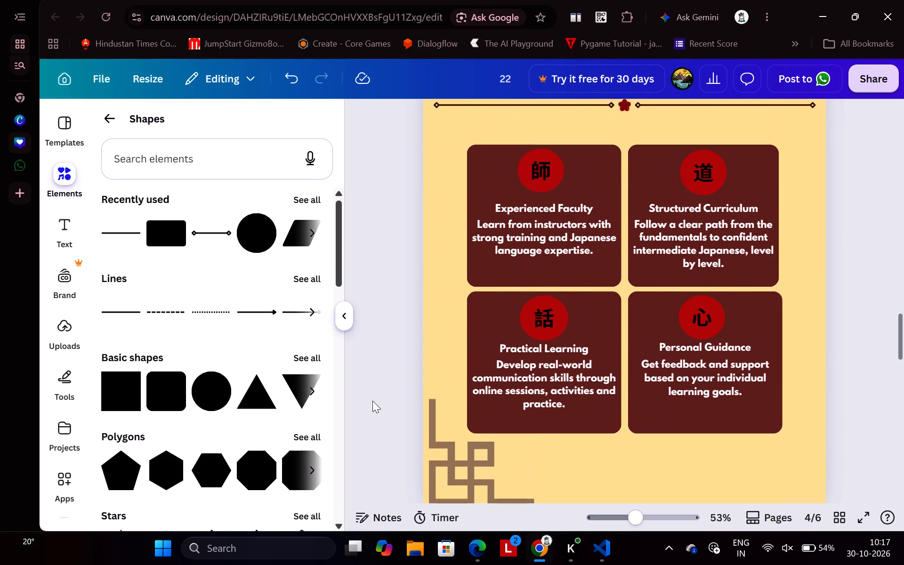
{"action": "scroll", "coordinate": [372, 401], "scroll_direction": "up", "scroll_amount": 1}
{"action": "scroll", "coordinate": [372, 401], "scroll_direction": "down", "scroll_amount": 3}
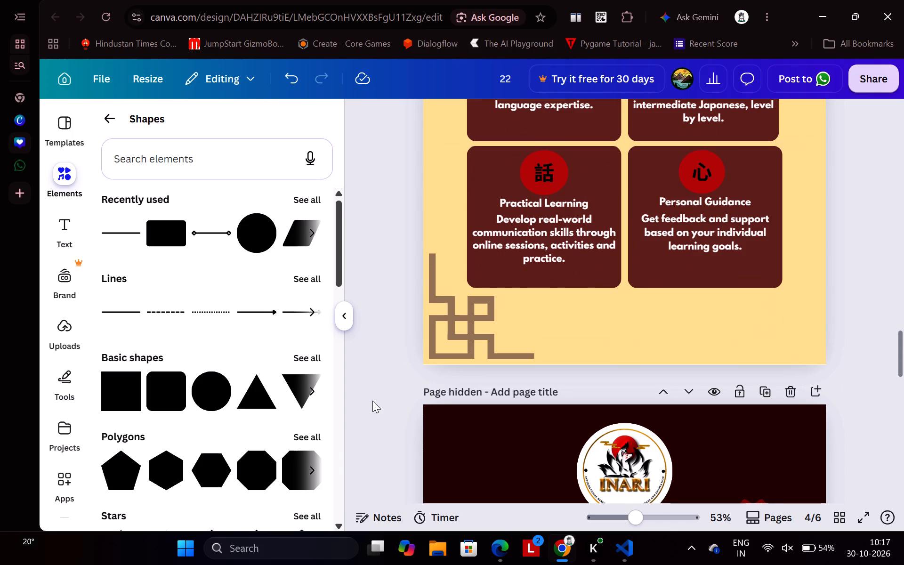
{"action": "scroll", "coordinate": [372, 401], "scroll_direction": "down", "scroll_amount": 5}
{"action": "scroll", "coordinate": [372, 401], "scroll_direction": "up", "scroll_amount": 1}
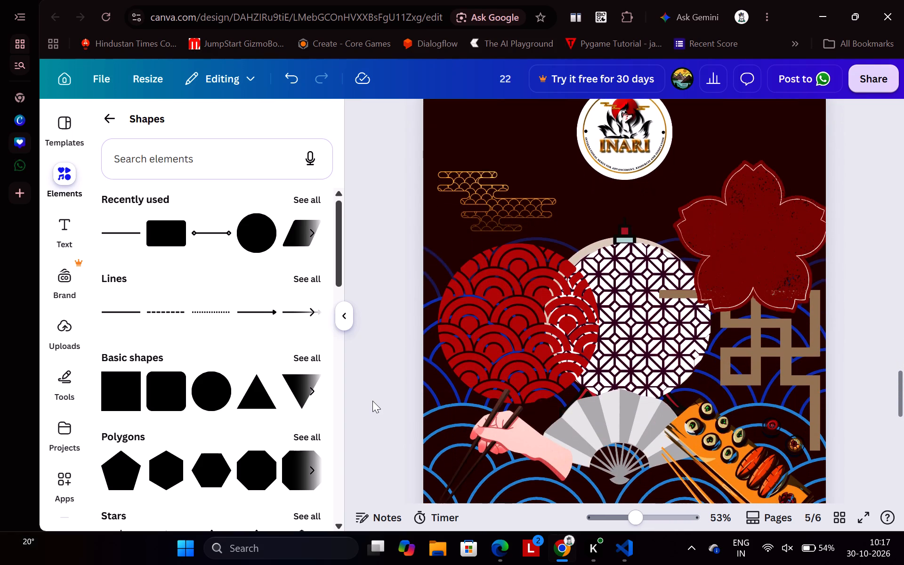
{"action": "scroll", "coordinate": [372, 401], "scroll_direction": "up", "scroll_amount": 2}
{"action": "left_click", "coordinate": [605, 374]}
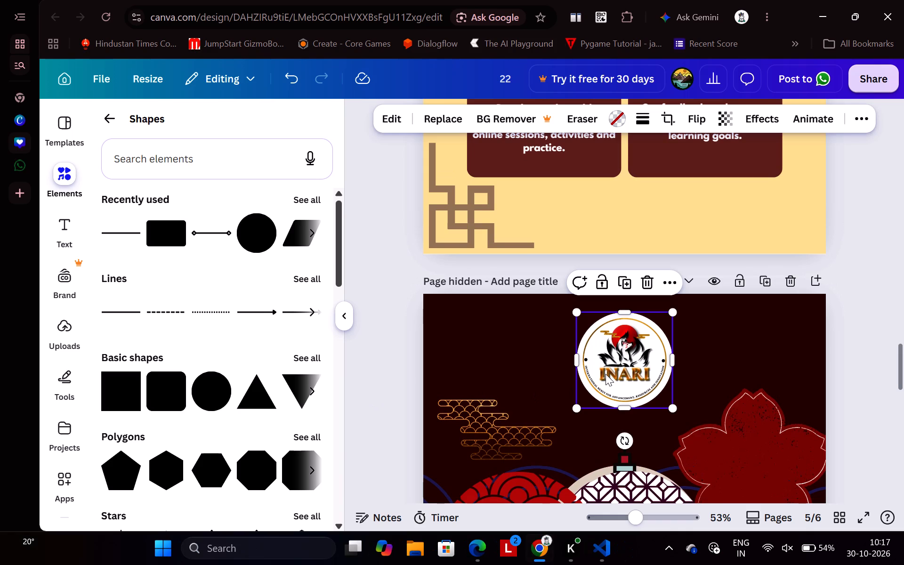
{"action": "key", "text": "ctrl+c"}
{"action": "scroll", "coordinate": [605, 374], "scroll_direction": "up", "scroll_amount": 6}
{"action": "left_click", "coordinate": [636, 237]}
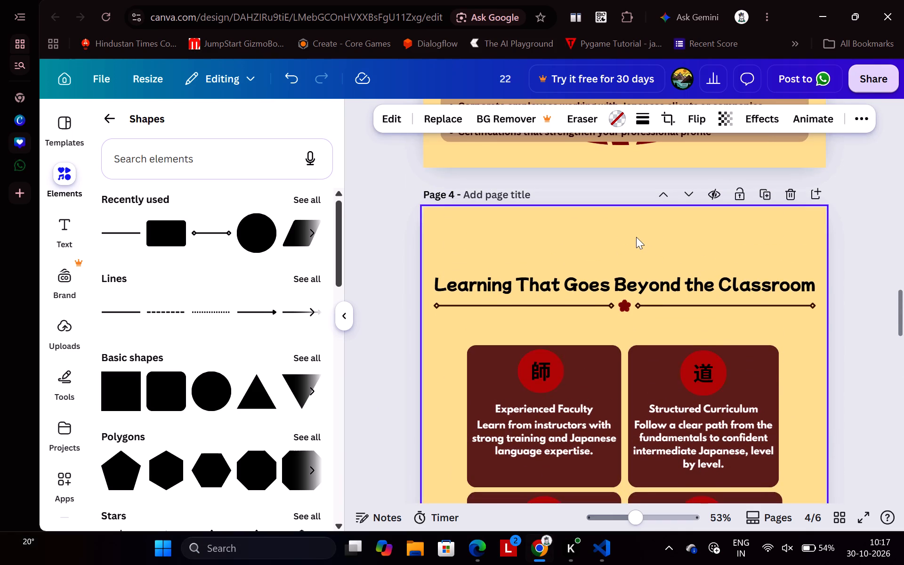
{"action": "key", "text": "ctrl+v"}
{"action": "left_click_drag", "start_coordinate": [642, 276], "coordinate": [642, 274]}
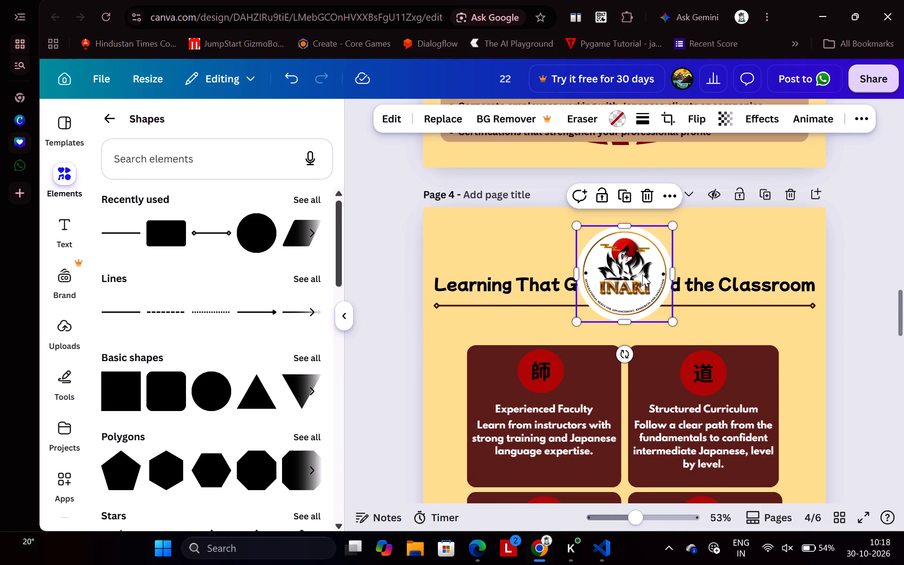
{"action": "left_click_drag", "start_coordinate": [642, 274], "coordinate": [643, 256]}
Select the page 4 title and divider together and move them down just below the logo, keeping them centred.
{"action": "left_click", "coordinate": [734, 271]}
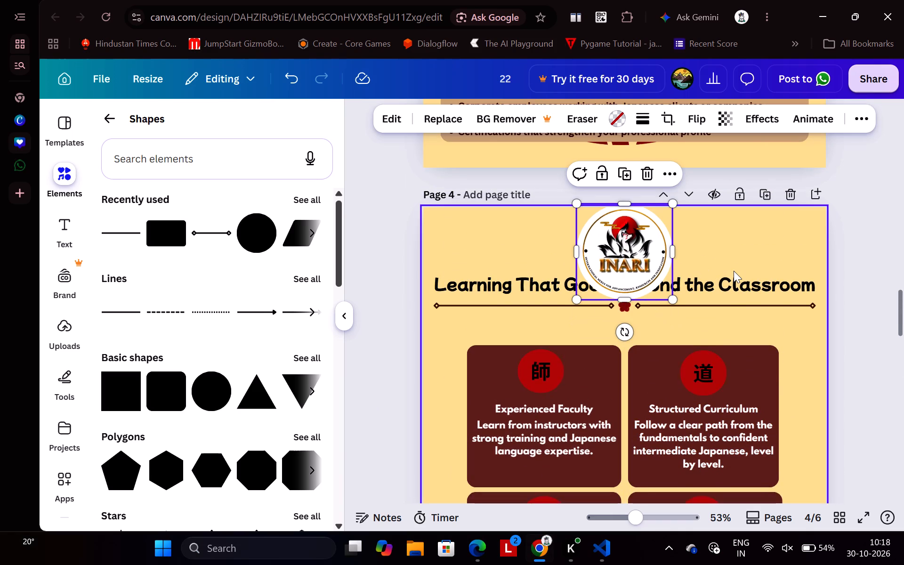
{"action": "left_click_drag", "start_coordinate": [734, 271], "coordinate": [726, 311]}
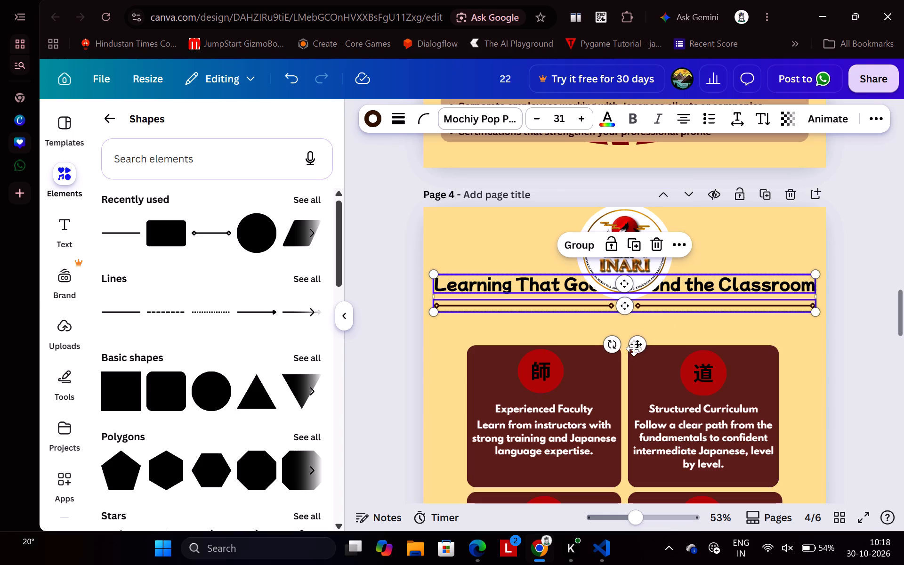
{"action": "left_click", "coordinate": [634, 348]}
{"action": "left_click_drag", "start_coordinate": [639, 341], "coordinate": [639, 366]}
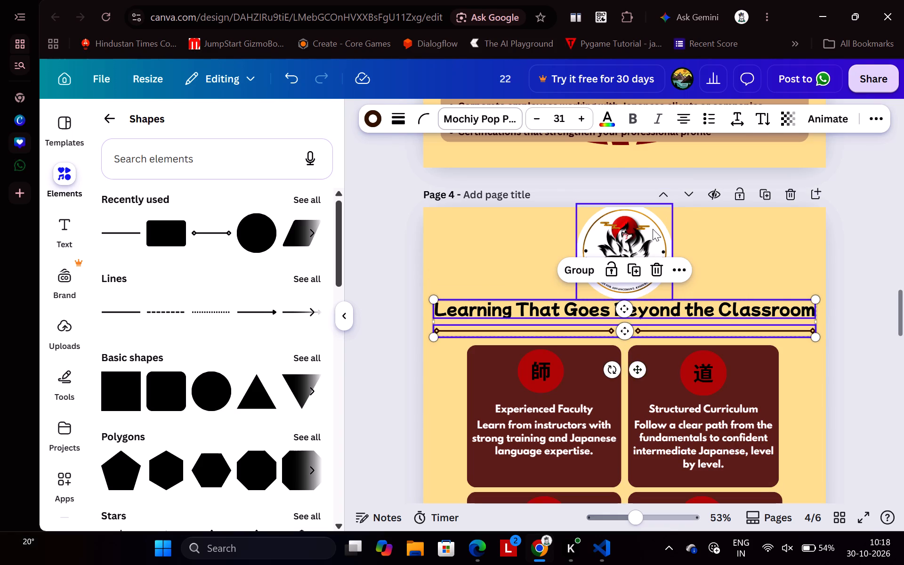
Shrink the page 4 INARI logo to about two thirds of its size and position it between the page's top edge and the title.
{"action": "left_click", "coordinate": [653, 229]}
{"action": "left_click_drag", "start_coordinate": [671, 301], "coordinate": [653, 283]}
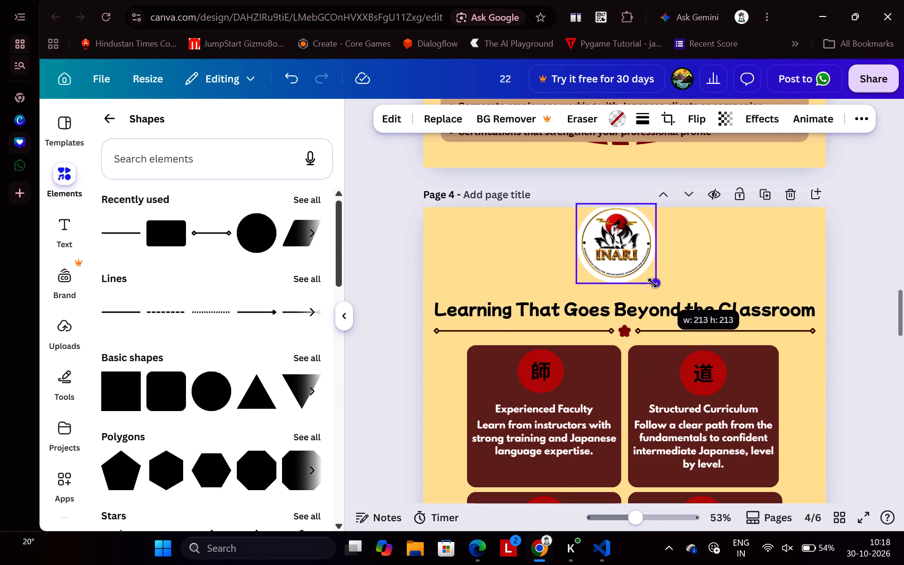
{"action": "left_click_drag", "start_coordinate": [653, 283], "coordinate": [649, 280]}
{"action": "left_click_drag", "start_coordinate": [611, 253], "coordinate": [617, 264]}
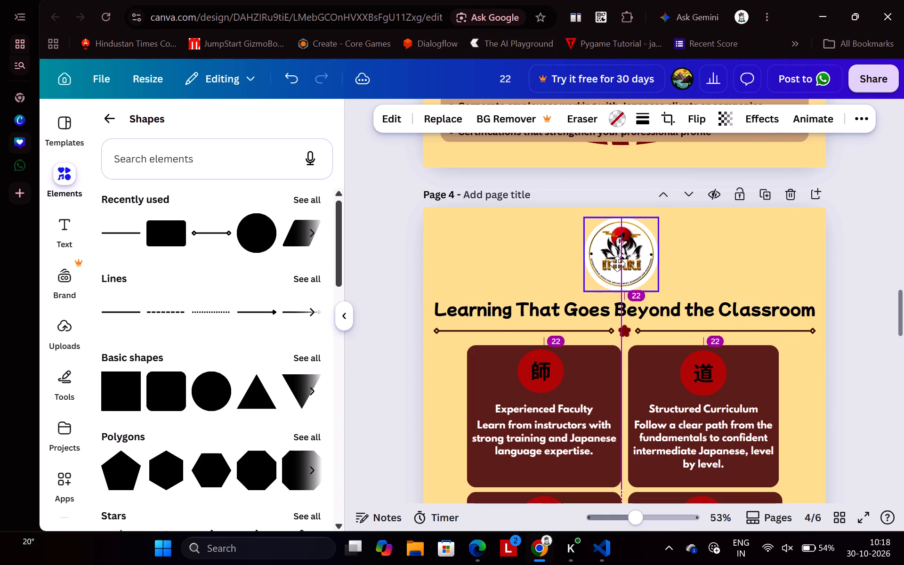
{"action": "left_click_drag", "start_coordinate": [617, 264], "coordinate": [618, 261]}
{"action": "left_click_drag", "start_coordinate": [658, 287], "coordinate": [653, 280]}
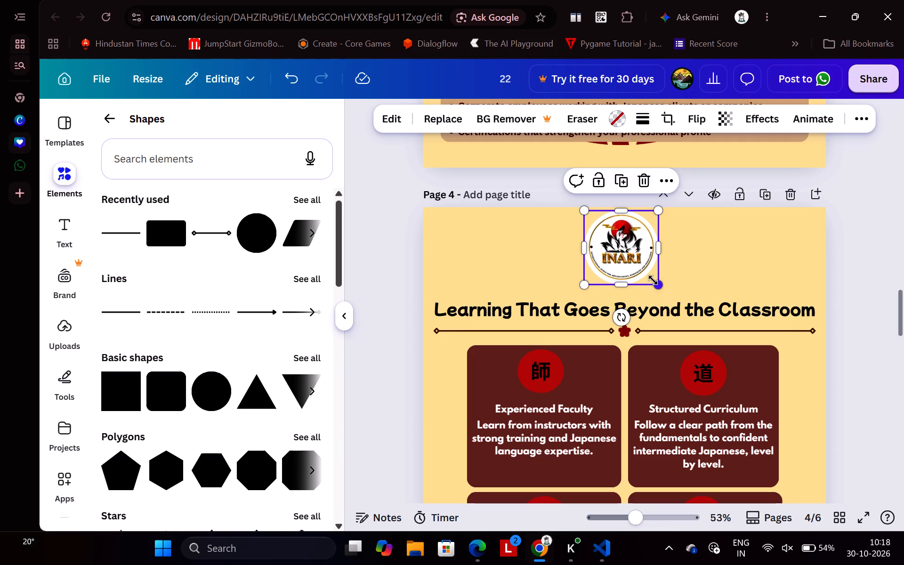
{"action": "left_click_drag", "start_coordinate": [653, 280], "coordinate": [652, 278]}
{"action": "left_click_drag", "start_coordinate": [632, 255], "coordinate": [637, 260]}
Move the title and divider up slightly together, and centre the logo horizontally above them.
{"action": "left_click_drag", "start_coordinate": [687, 295], "coordinate": [680, 339]}
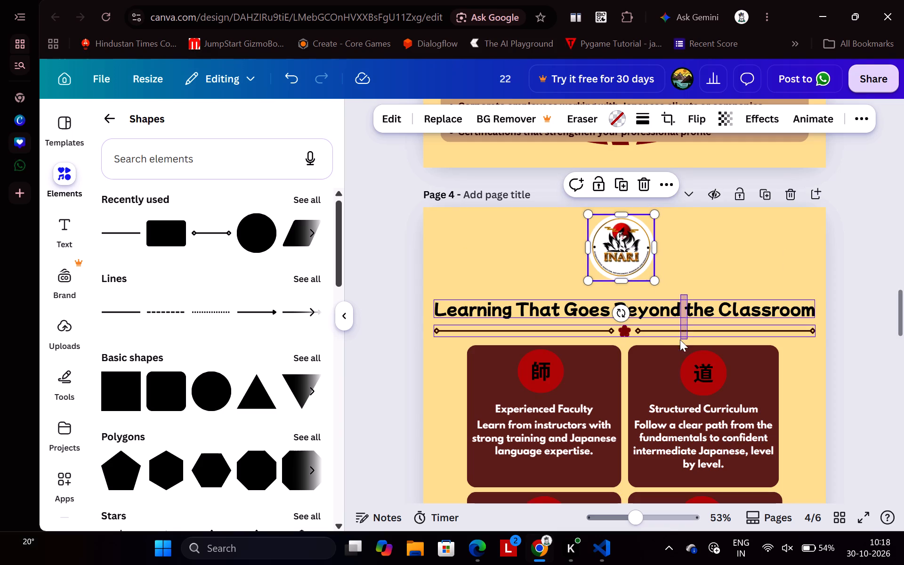
{"action": "left_click_drag", "start_coordinate": [664, 328], "coordinate": [664, 318]}
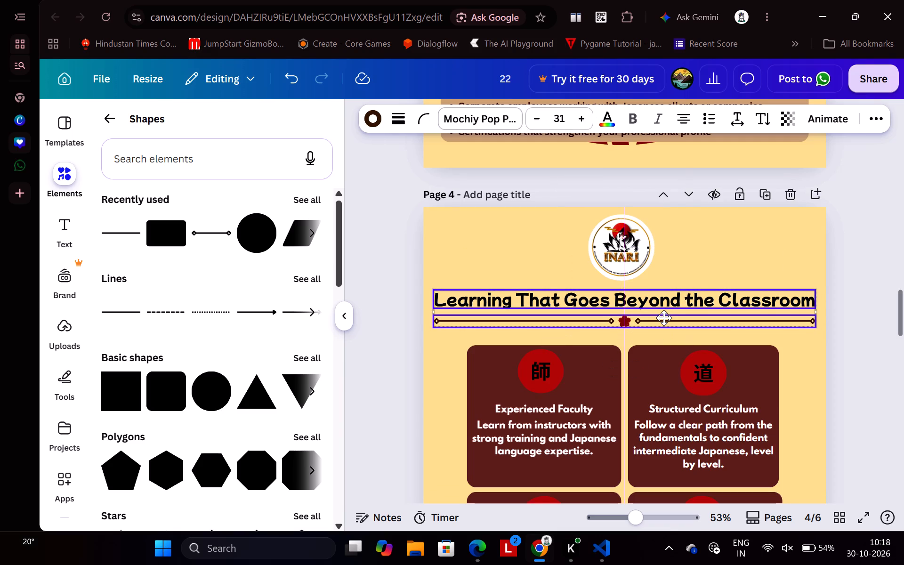
{"action": "left_click_drag", "start_coordinate": [664, 318], "coordinate": [664, 319]}
{"action": "left_click_drag", "start_coordinate": [612, 232], "coordinate": [629, 233]}
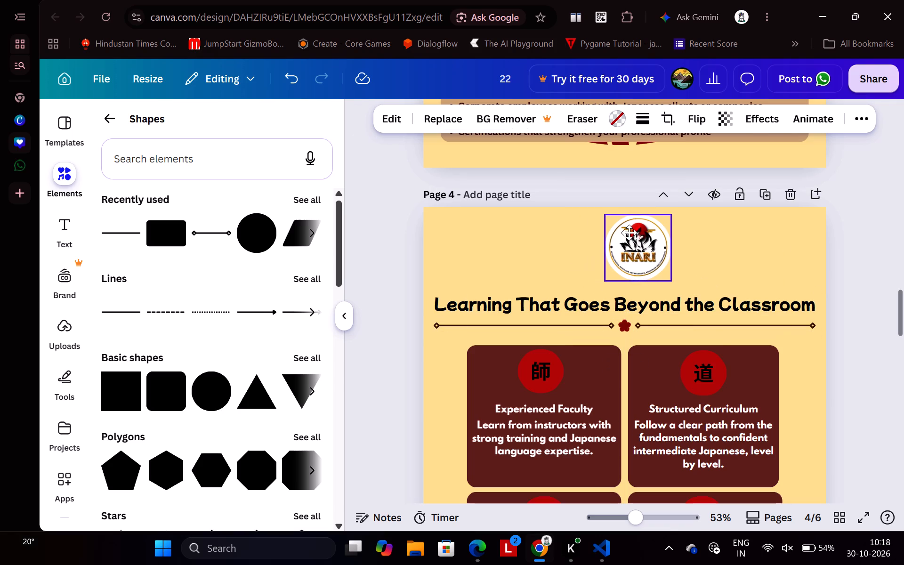
{"action": "left_click_drag", "start_coordinate": [629, 233], "coordinate": [617, 234]}
{"action": "left_click", "coordinate": [386, 251]}
Review the page 4 layout as a whole and compare it with the design's other pages, back to page 1.
{"action": "scroll", "coordinate": [386, 251], "scroll_direction": "down", "scroll_amount": 3}
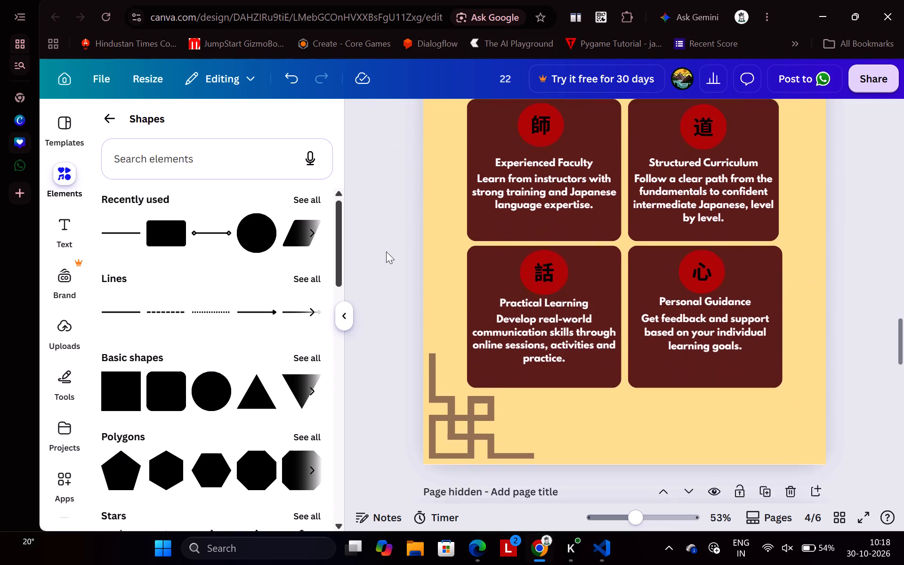
{"action": "scroll", "coordinate": [386, 251], "scroll_direction": "up", "scroll_amount": 3}
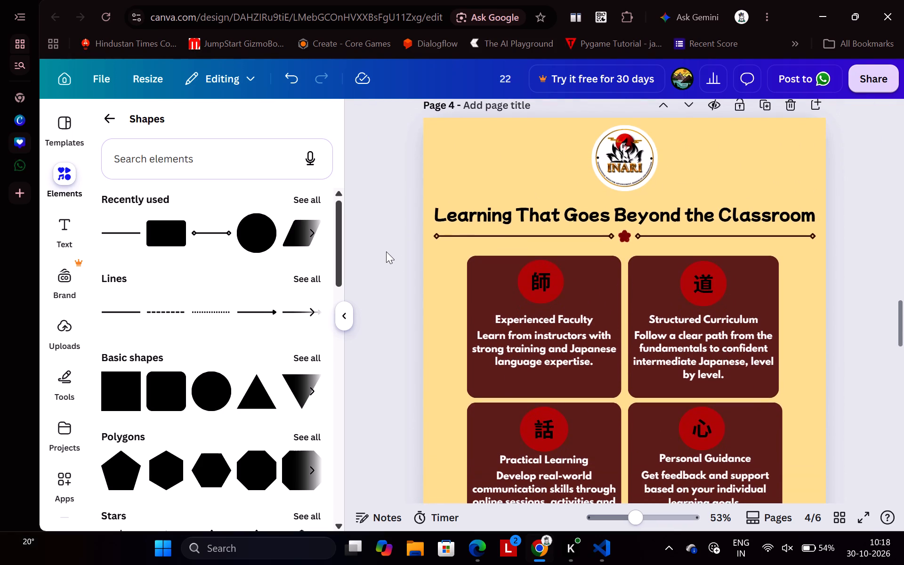
{"action": "scroll", "coordinate": [386, 251], "scroll_direction": "down", "scroll_amount": 8}
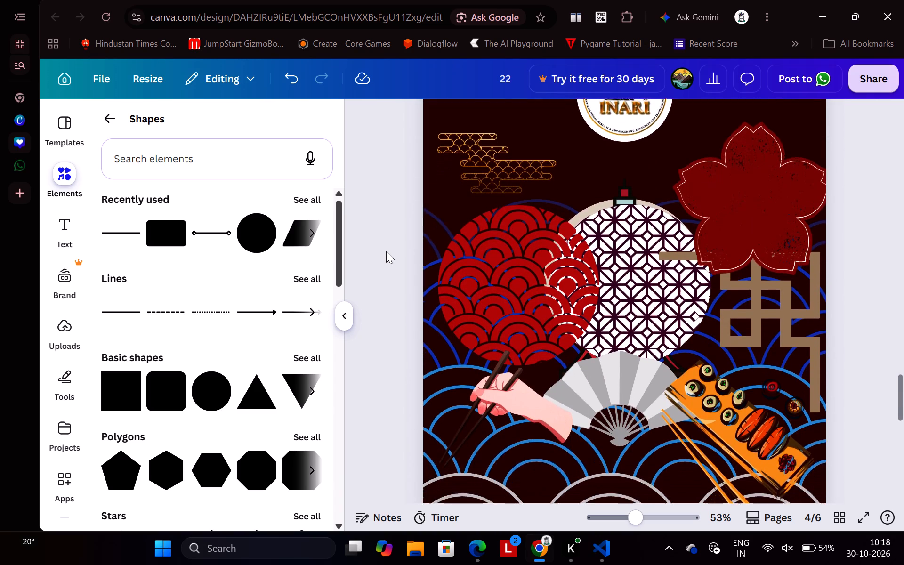
{"action": "scroll", "coordinate": [386, 251], "scroll_direction": "down", "scroll_amount": 4}
{"action": "scroll", "coordinate": [386, 251], "scroll_direction": "up", "scroll_amount": 6}
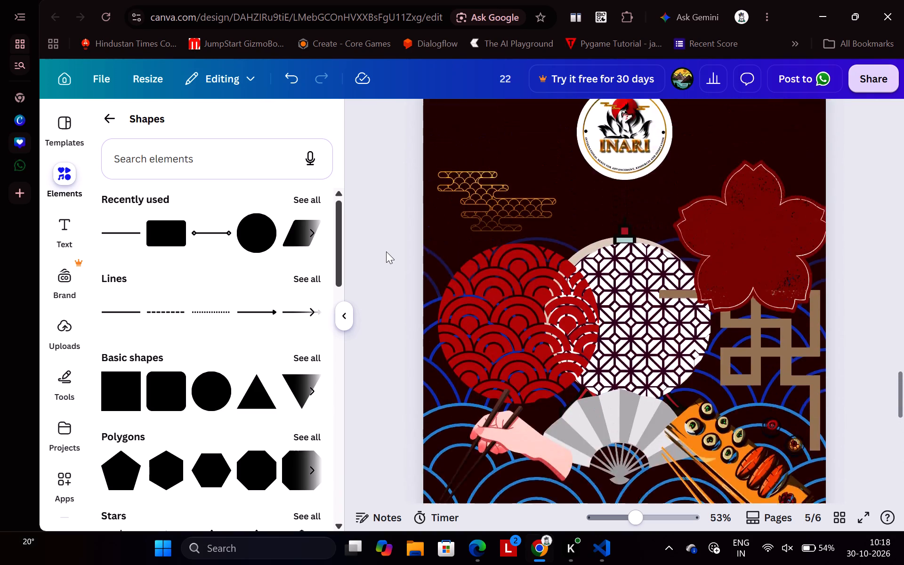
{"action": "scroll", "coordinate": [386, 251], "scroll_direction": "up", "scroll_amount": 5}
{"action": "scroll", "coordinate": [386, 251], "scroll_direction": "down", "scroll_amount": 6}
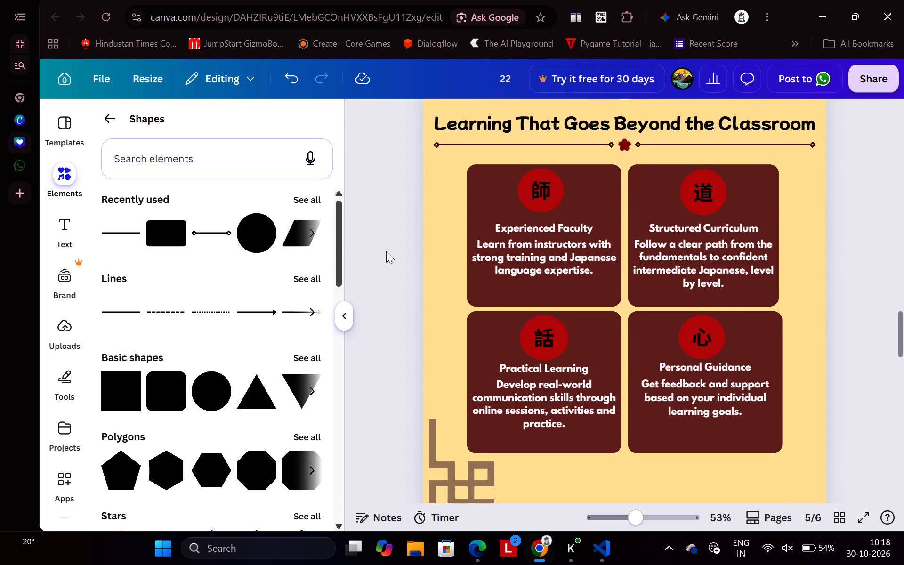
{"action": "scroll", "coordinate": [386, 251], "scroll_direction": "up", "scroll_amount": 1}
{"action": "scroll", "coordinate": [386, 251], "scroll_direction": "down", "scroll_amount": 1}
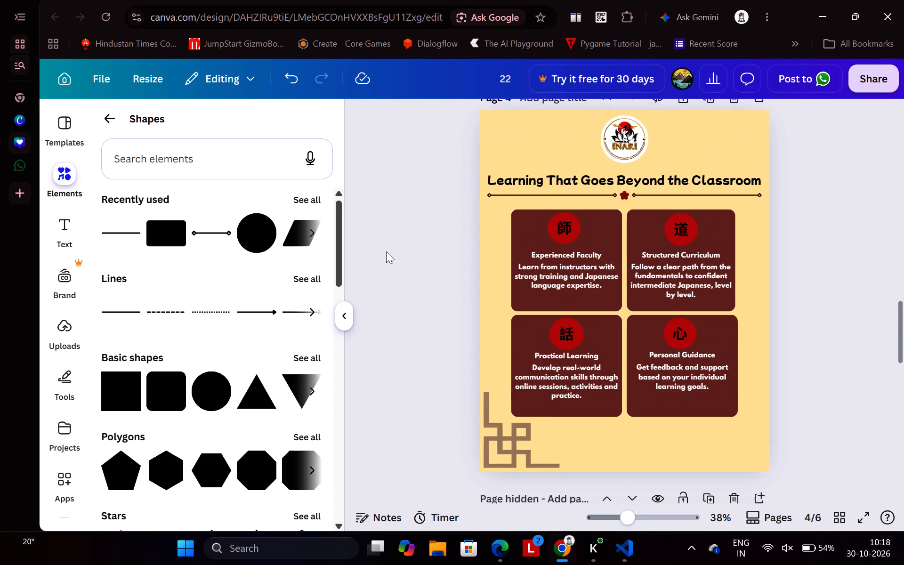
{"action": "scroll", "coordinate": [386, 251], "scroll_direction": "down", "scroll_amount": 1}
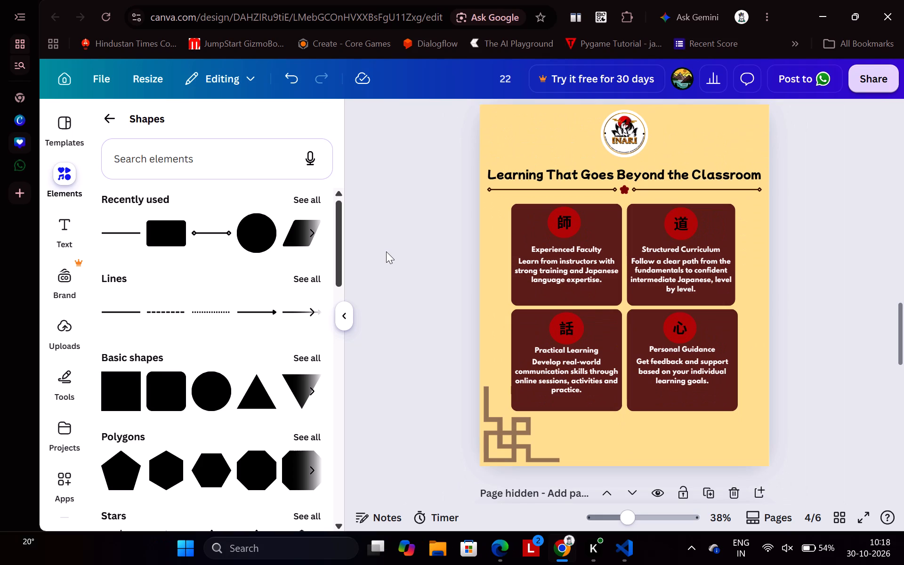
{"action": "scroll", "coordinate": [827, 237], "scroll_direction": "up", "scroll_amount": 1}
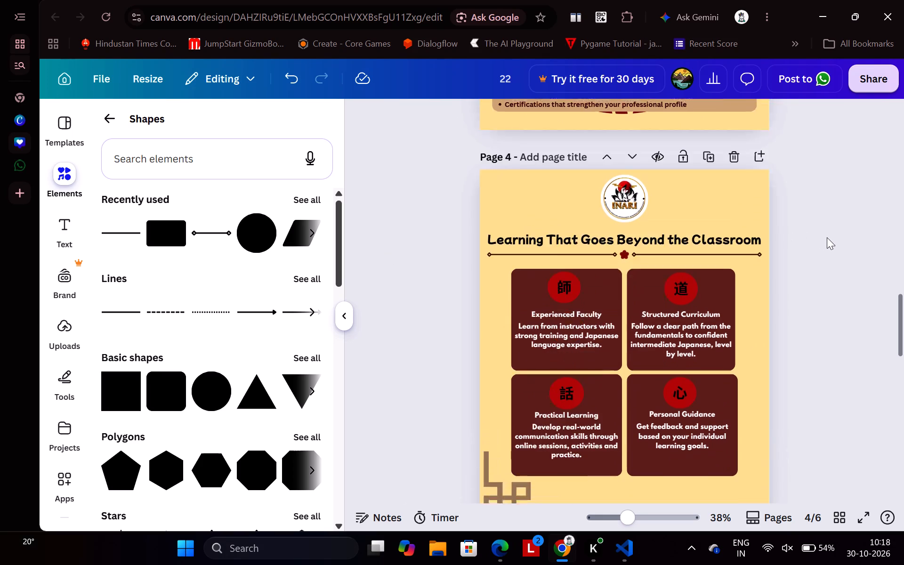
{"action": "scroll", "coordinate": [827, 237], "scroll_direction": "up", "scroll_amount": 6}
{"action": "scroll", "coordinate": [827, 237], "scroll_direction": "down", "scroll_amount": 6}
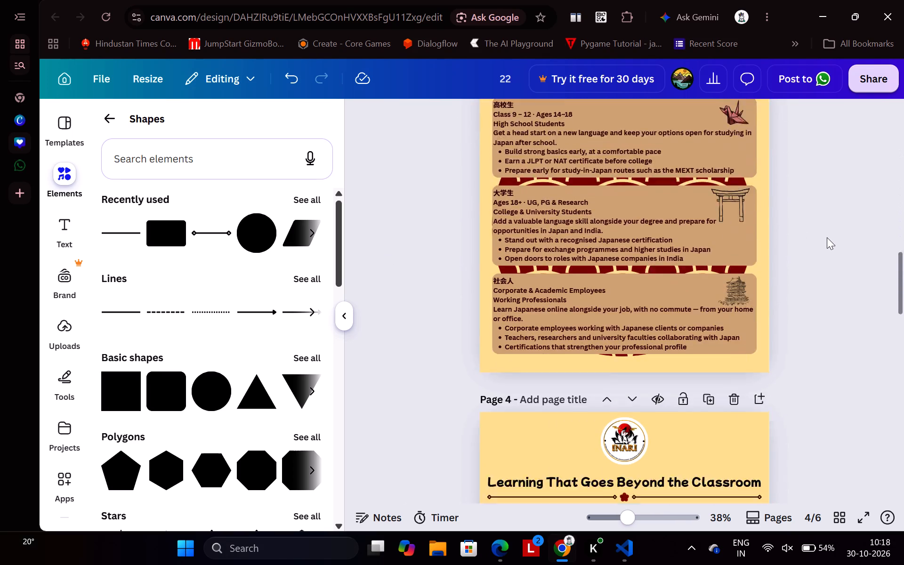
{"action": "scroll", "coordinate": [827, 237], "scroll_direction": "down", "scroll_amount": 1}
{"action": "scroll", "coordinate": [827, 237], "scroll_direction": "up", "scroll_amount": 5}
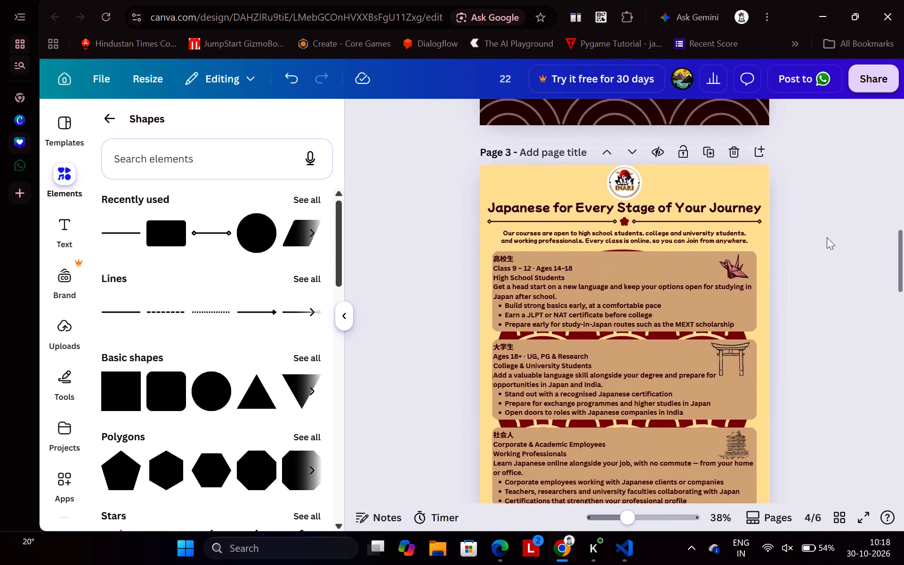
{"action": "scroll", "coordinate": [827, 237], "scroll_direction": "up", "scroll_amount": 4}
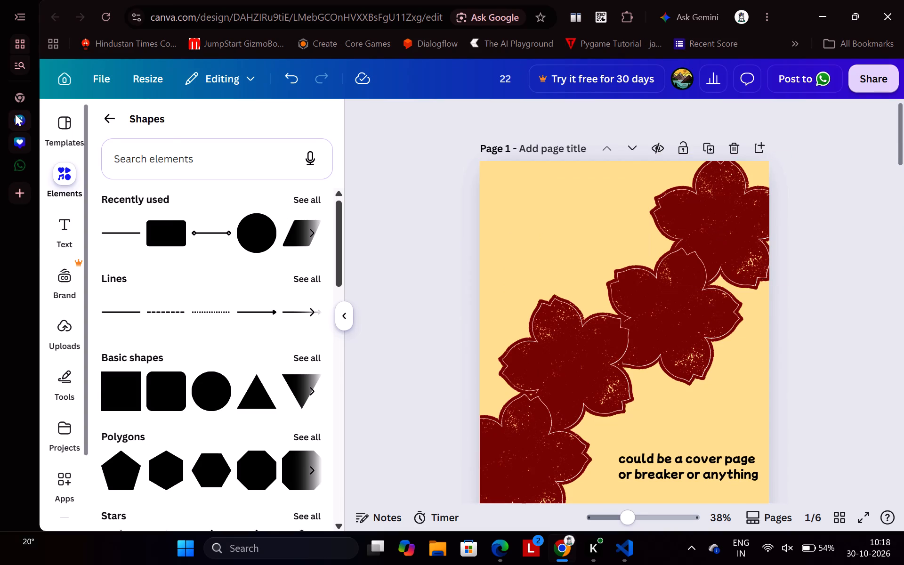
Close the browser tab of the design 22 and go to the Canva home page.
{"action": "left_click", "coordinate": [24, 110]}
{"action": "left_click", "coordinate": [27, 95]}
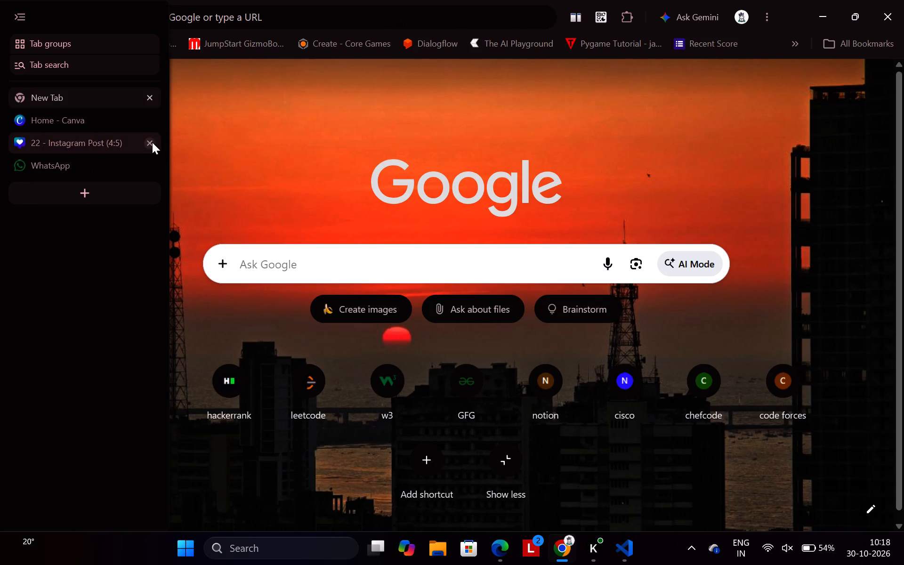
{"action": "left_click", "coordinate": [151, 144]}
{"action": "left_click", "coordinate": [89, 121]}
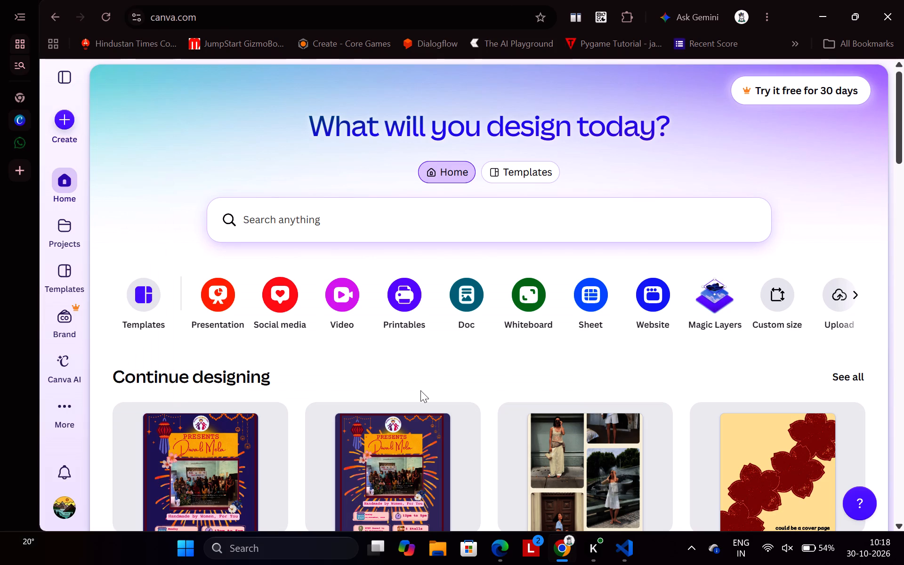
Switch to the INARI website in Microsoft Edge and examine the sections that follow "Beyond the Classroom", down to the footer.
{"action": "left_click", "coordinate": [489, 547]}
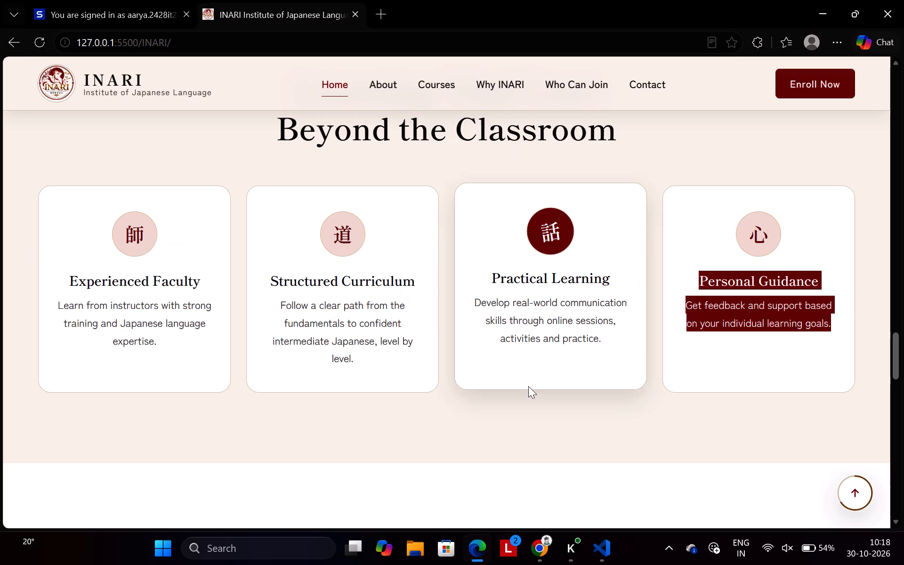
{"action": "scroll", "coordinate": [528, 386], "scroll_direction": "down", "scroll_amount": 4}
{"action": "left_click", "coordinate": [711, 205]}
{"action": "scroll", "coordinate": [711, 205], "scroll_direction": "down", "scroll_amount": 1}
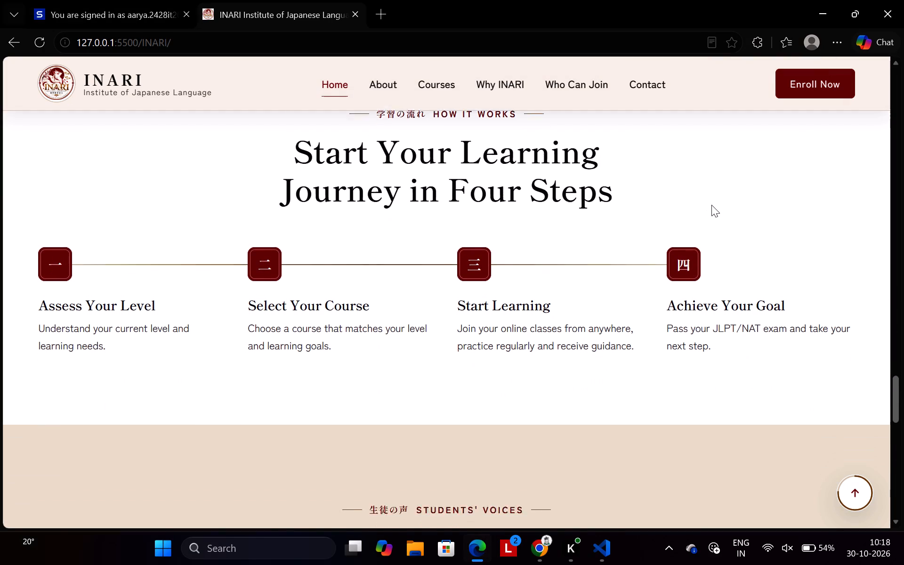
{"action": "scroll", "coordinate": [711, 205], "scroll_direction": "down", "scroll_amount": 1}
{"action": "scroll", "coordinate": [602, 395], "scroll_direction": "down", "scroll_amount": 4}
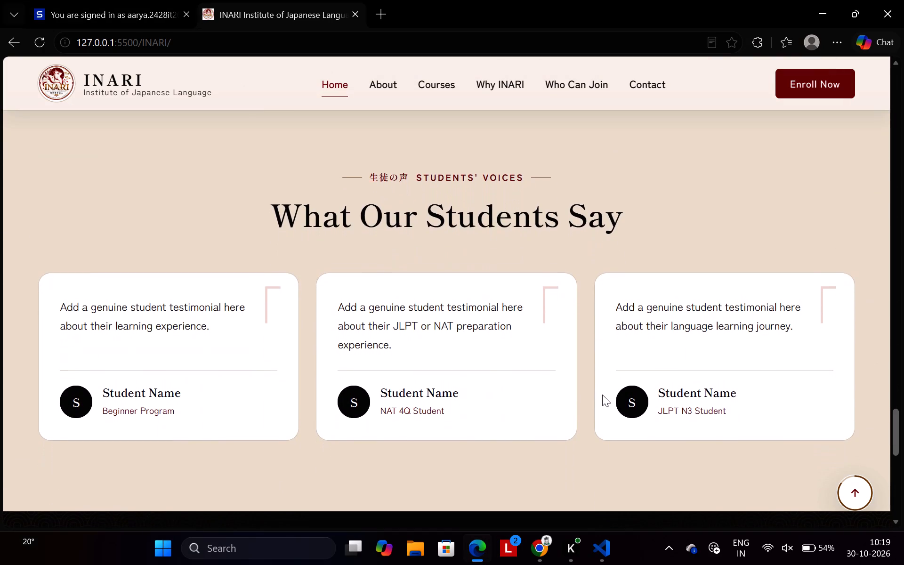
{"action": "scroll", "coordinate": [602, 395], "scroll_direction": "down", "scroll_amount": 2}
{"action": "scroll", "coordinate": [535, 421], "scroll_direction": "down", "scroll_amount": 3}
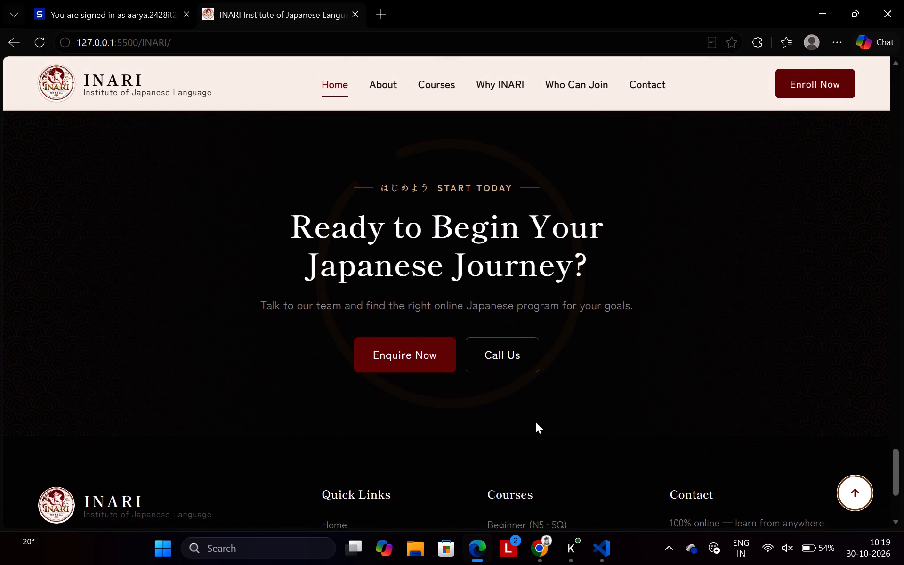
{"action": "scroll", "coordinate": [535, 421], "scroll_direction": "down", "scroll_amount": 3}
{"action": "scroll", "coordinate": [535, 421], "scroll_direction": "up", "scroll_amount": 8}
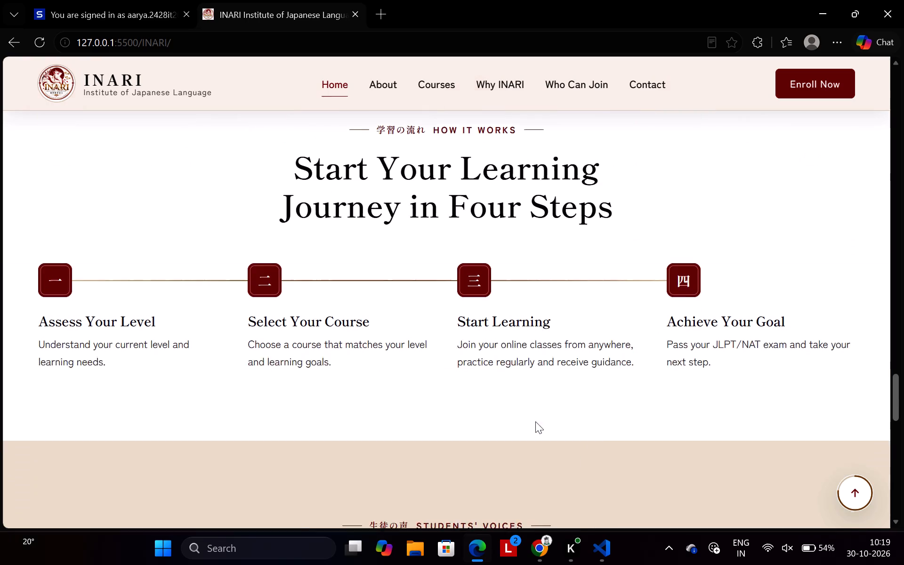
{"action": "scroll", "coordinate": [535, 421], "scroll_direction": "up", "scroll_amount": 1}
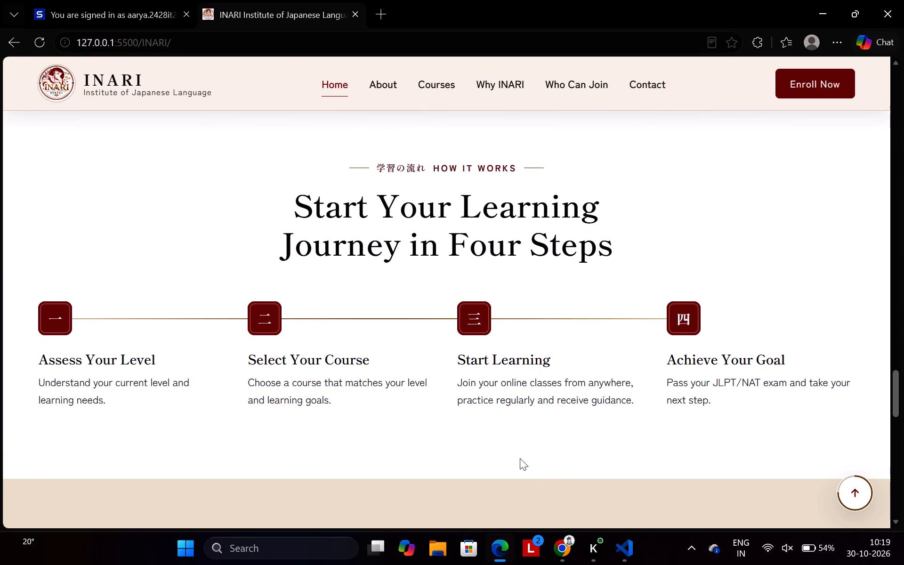
Switch to Canva in Google Chrome and open the recent design IG for editing.
{"action": "left_click", "coordinate": [568, 562]}
{"action": "scroll", "coordinate": [200, 346], "scroll_direction": "down", "scroll_amount": 4}
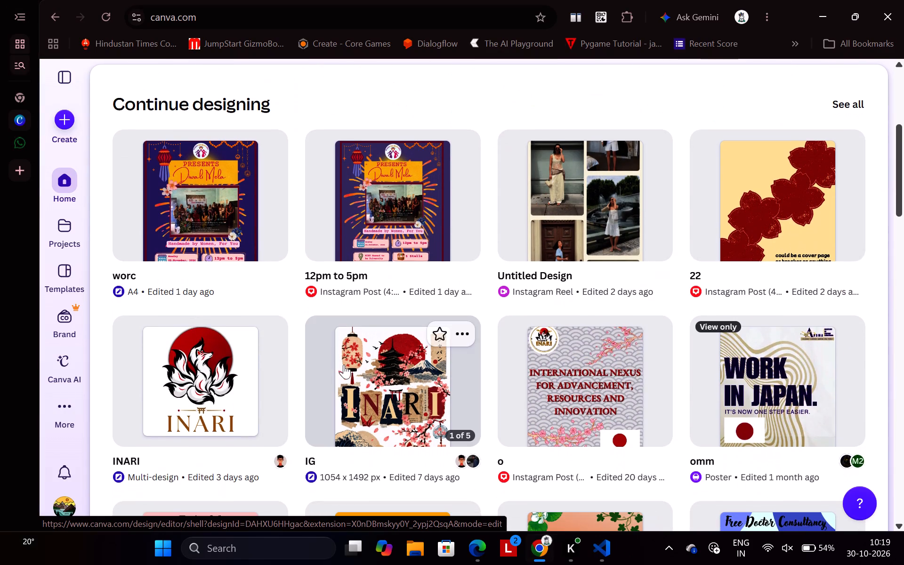
{"action": "scroll", "coordinate": [344, 364], "scroll_direction": "down", "scroll_amount": 1}
{"action": "left_click", "coordinate": [331, 357]}
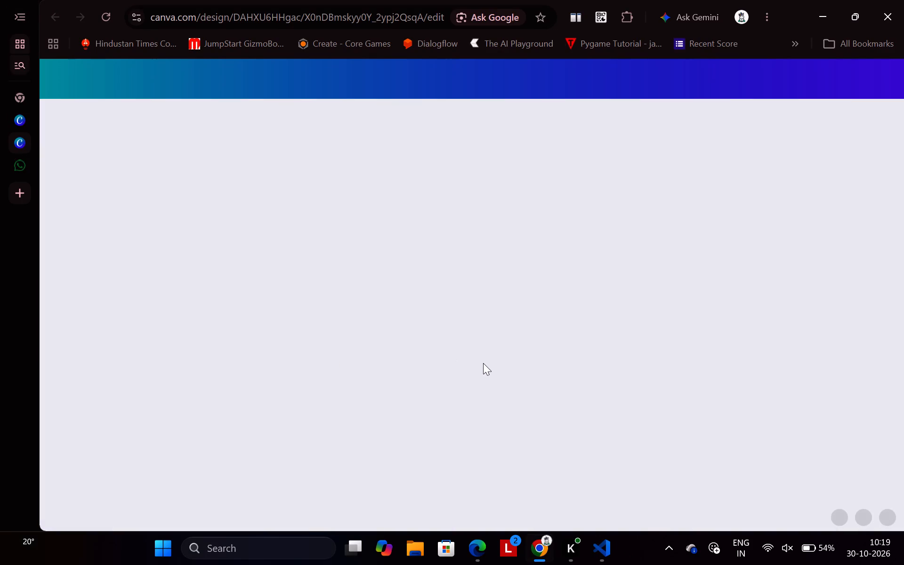
Delete the body text block beginning "Learn from instructors with strong training" from page 5.
{"action": "scroll", "coordinate": [483, 363], "scroll_direction": "down", "scroll_amount": 3}
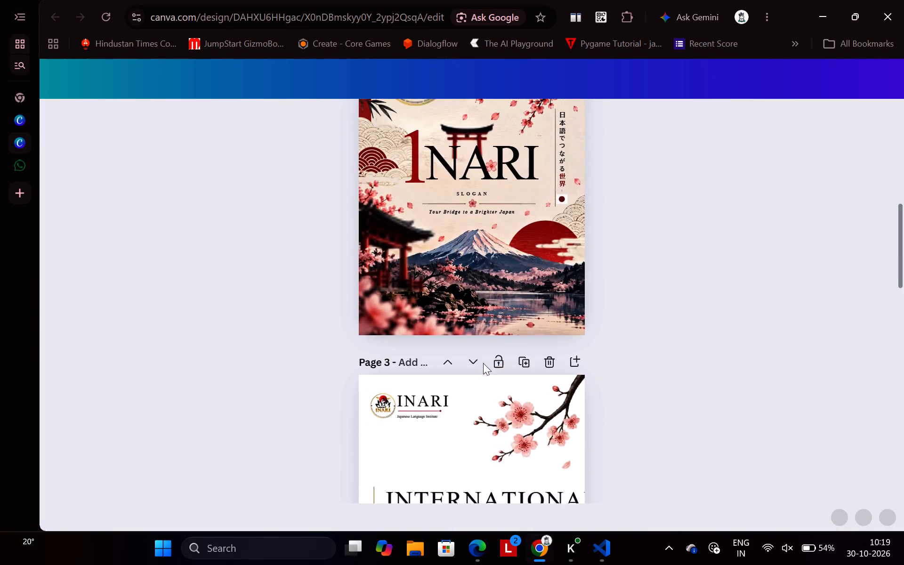
{"action": "scroll", "coordinate": [483, 363], "scroll_direction": "down", "scroll_amount": 6}
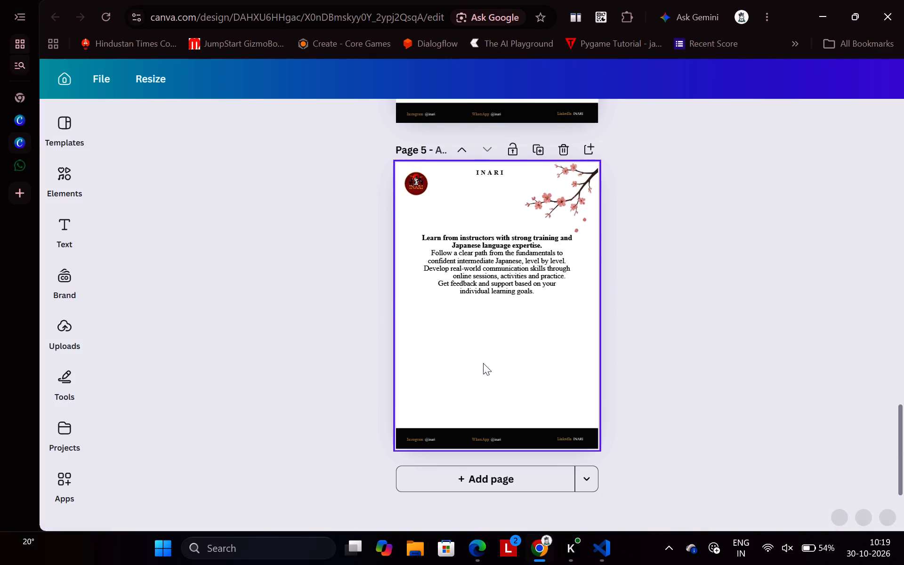
{"action": "left_click", "coordinate": [520, 275]}
{"action": "key", "text": "Delete"}
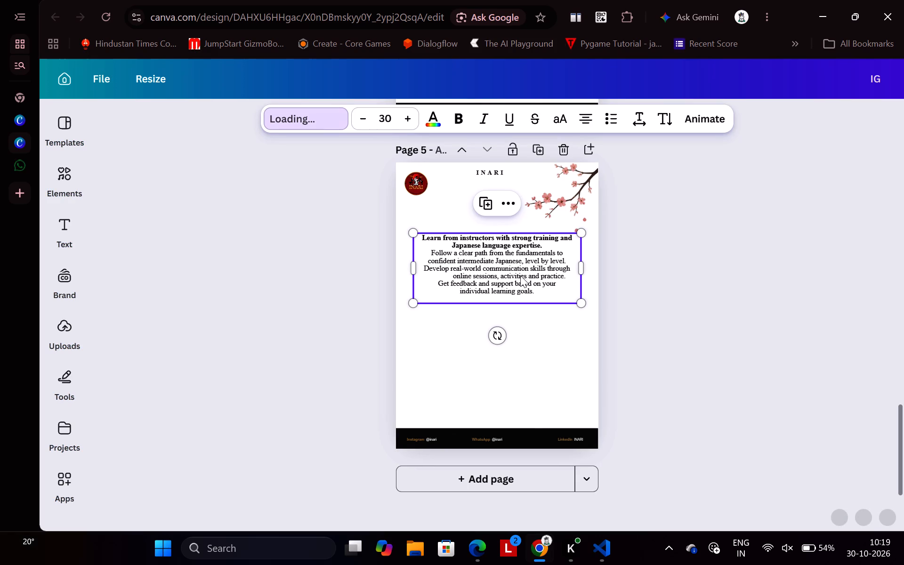
{"action": "key", "text": "Delete"}
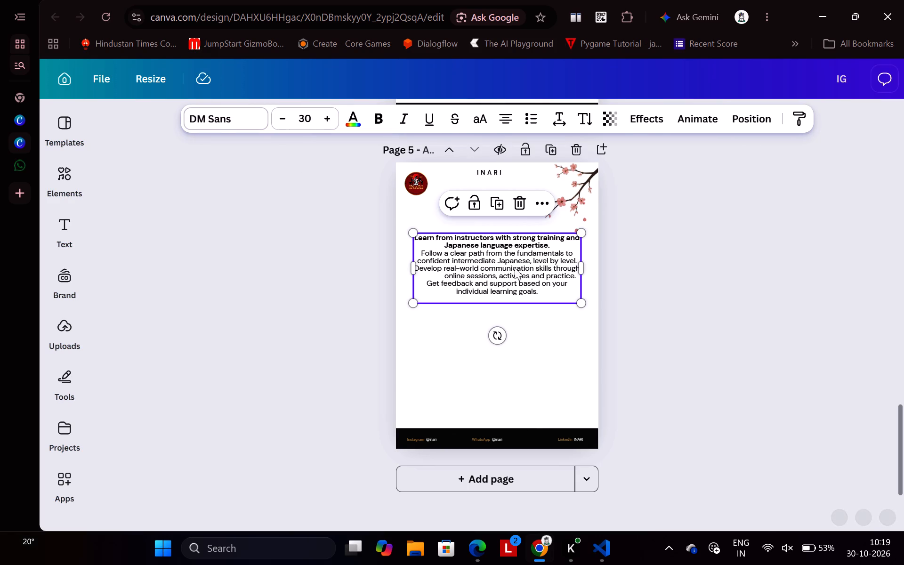
{"action": "left_click", "coordinate": [523, 201]}
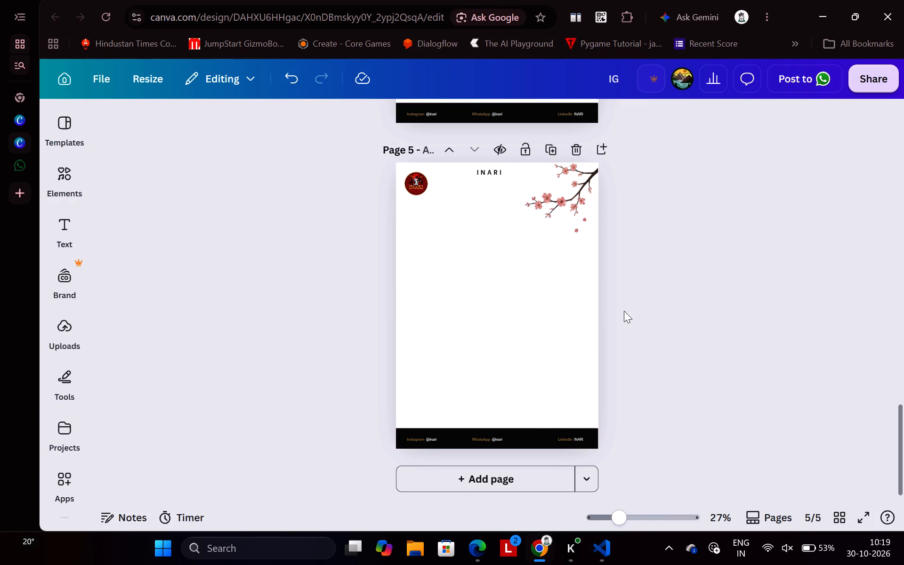
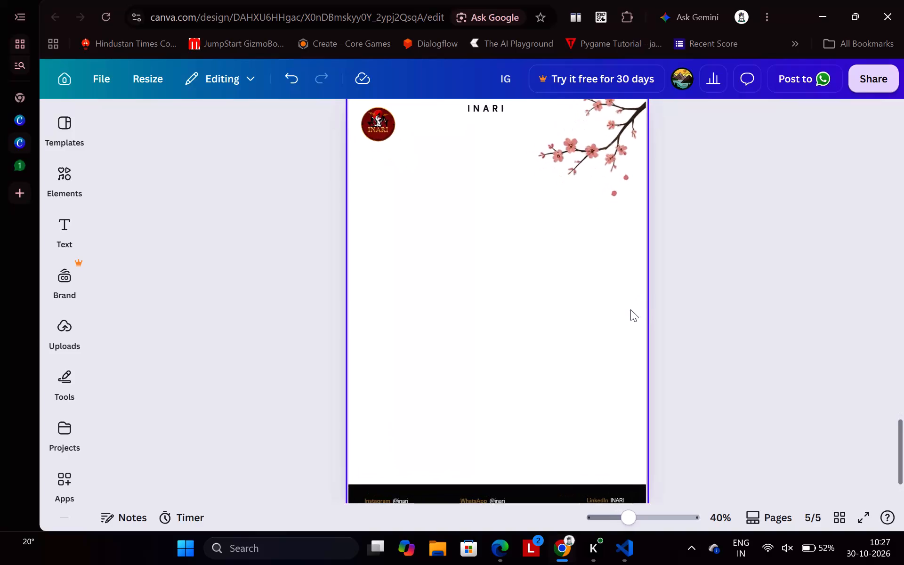
Switch to the INARI website in Microsoft Edge and copy the heading "Start Your Learning Journey in Four Steps".
{"action": "scroll", "coordinate": [718, 365], "scroll_direction": "up", "scroll_amount": 1}
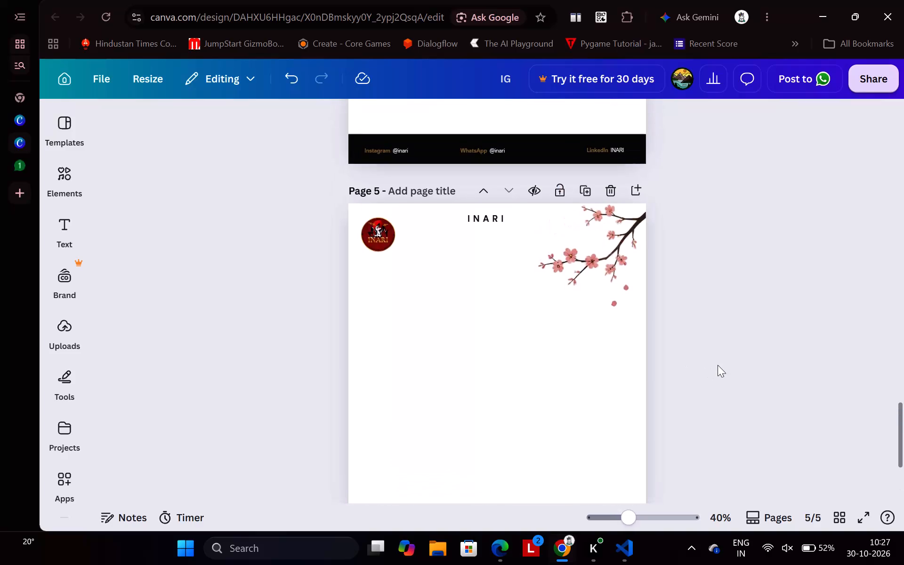
{"action": "scroll", "coordinate": [718, 365], "scroll_direction": "up", "scroll_amount": 1}
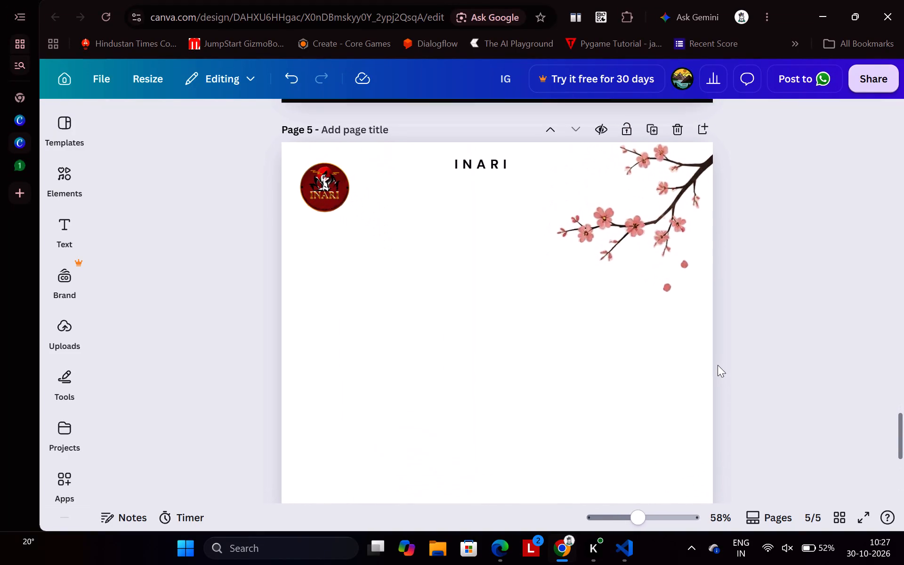
{"action": "scroll", "coordinate": [718, 365], "scroll_direction": "down", "scroll_amount": 1}
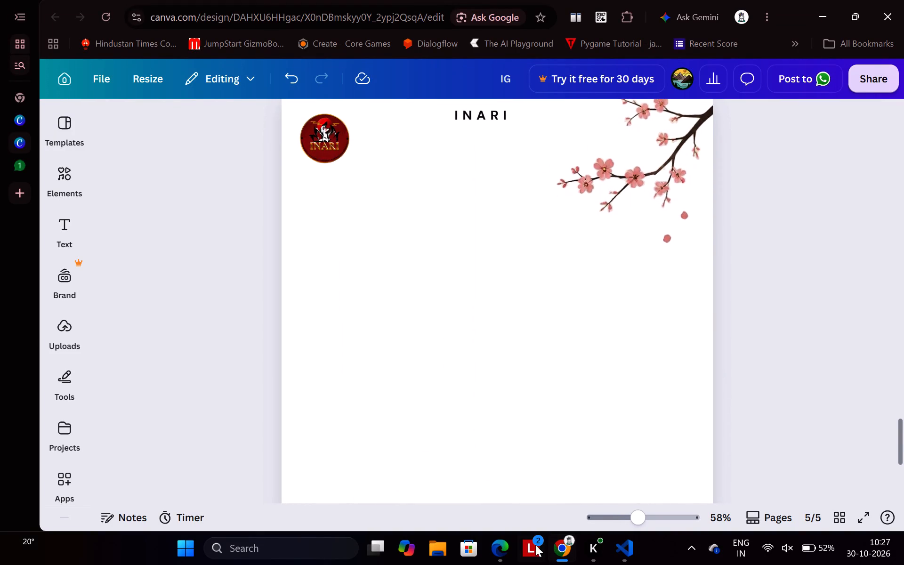
{"action": "left_click", "coordinate": [503, 545]}
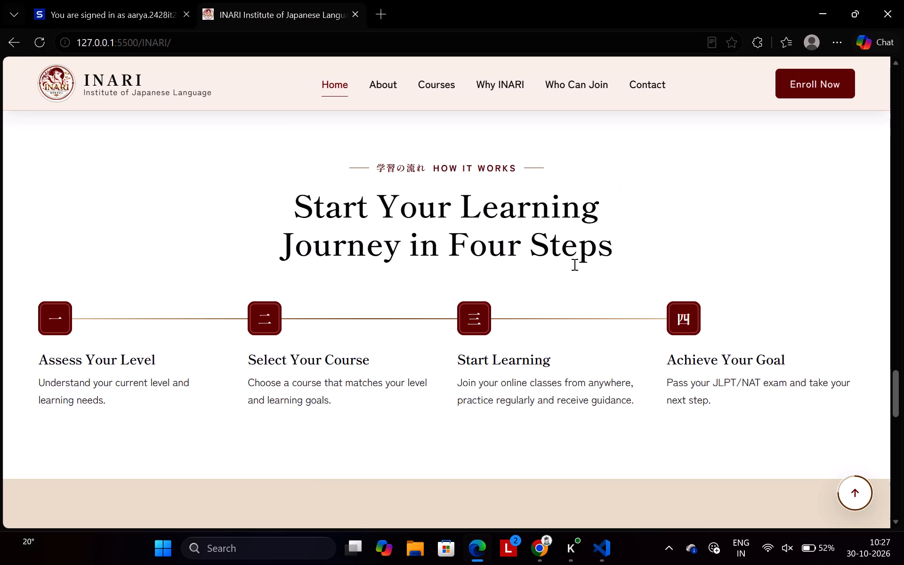
{"action": "left_click_drag", "start_coordinate": [291, 204], "coordinate": [557, 242]}
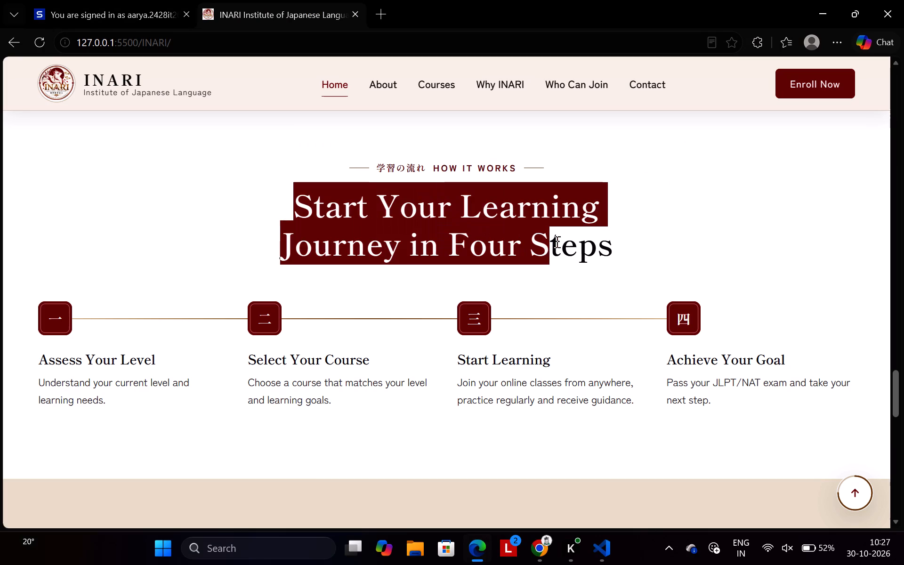
{"action": "left_click_drag", "start_coordinate": [557, 242], "coordinate": [612, 251]}
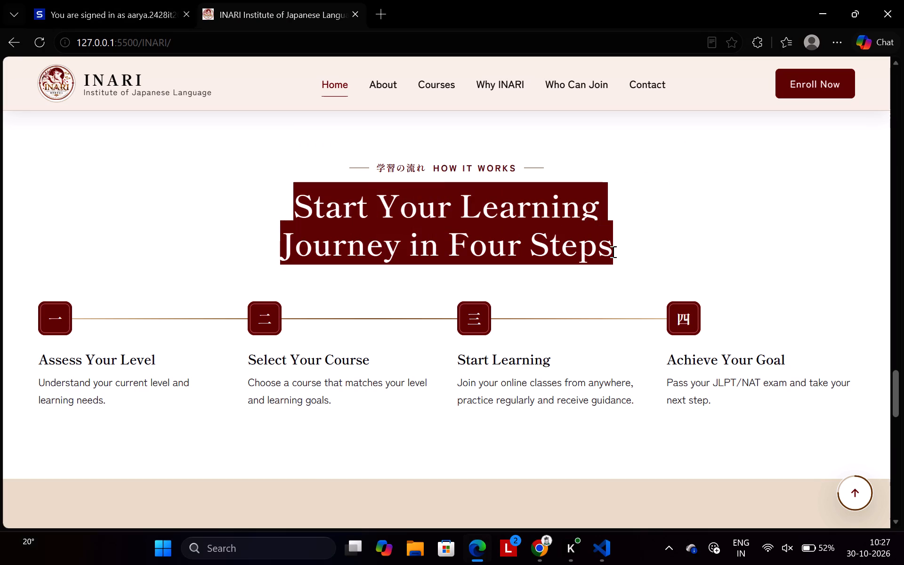
{"action": "key", "text": "ctrl+c"}
Switch back to Canva in Google Chrome and open the text tools for the IG design.
{"action": "key", "text": "alt+Tab"}
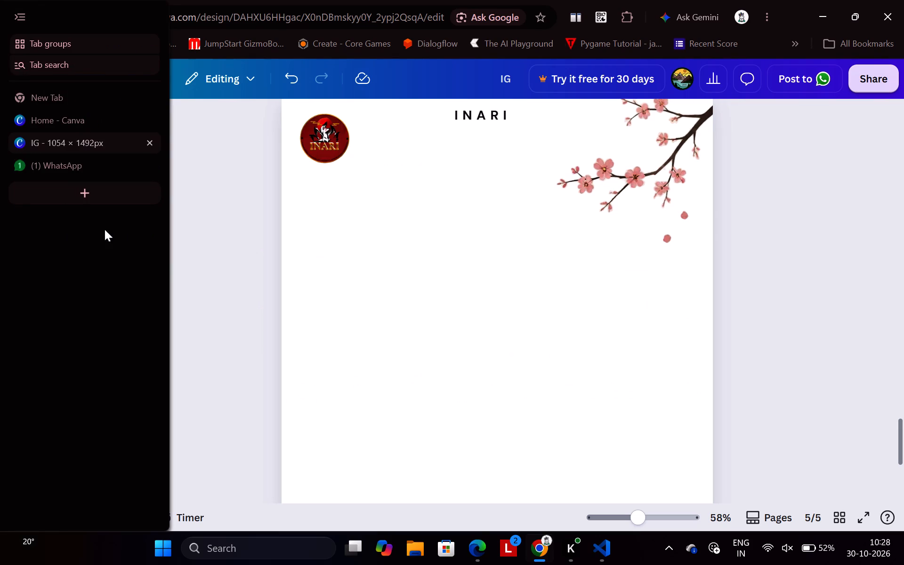
{"action": "left_click", "coordinate": [71, 225]}
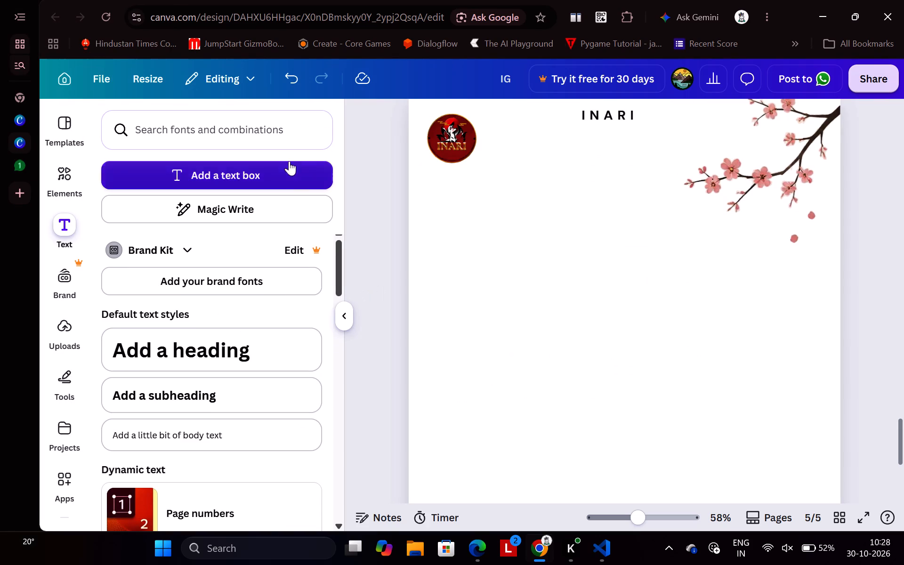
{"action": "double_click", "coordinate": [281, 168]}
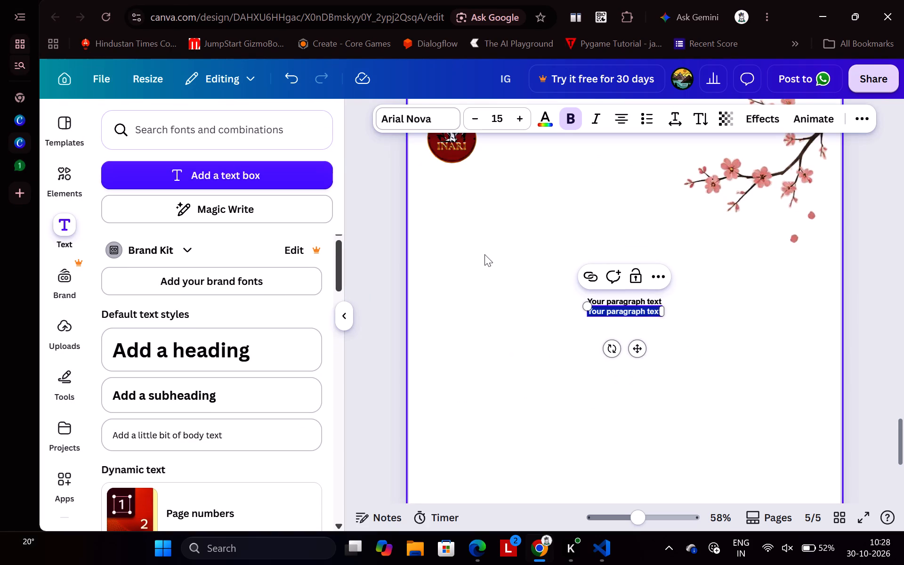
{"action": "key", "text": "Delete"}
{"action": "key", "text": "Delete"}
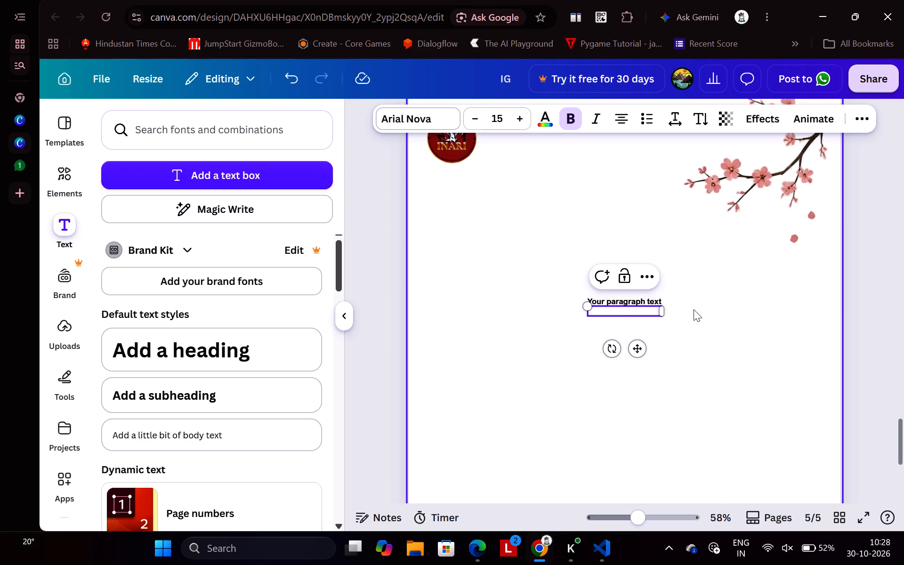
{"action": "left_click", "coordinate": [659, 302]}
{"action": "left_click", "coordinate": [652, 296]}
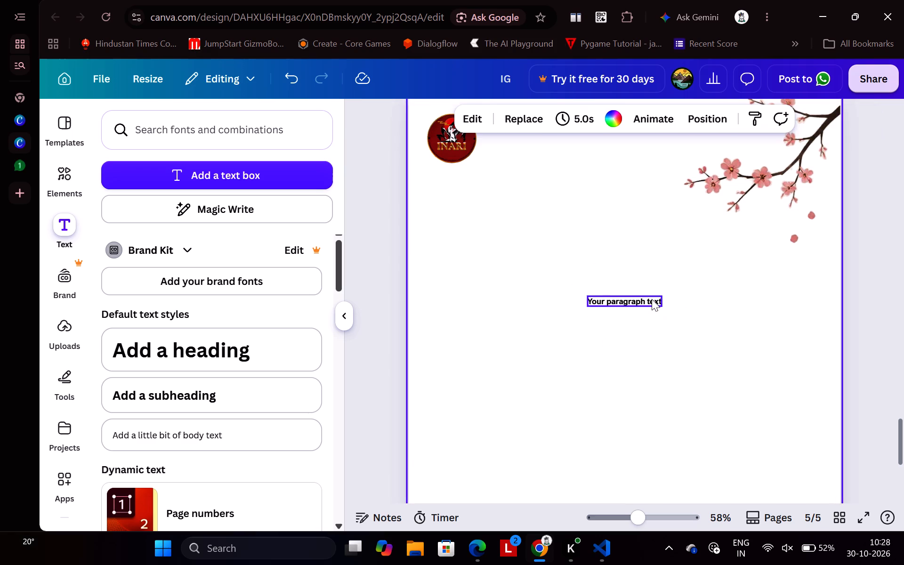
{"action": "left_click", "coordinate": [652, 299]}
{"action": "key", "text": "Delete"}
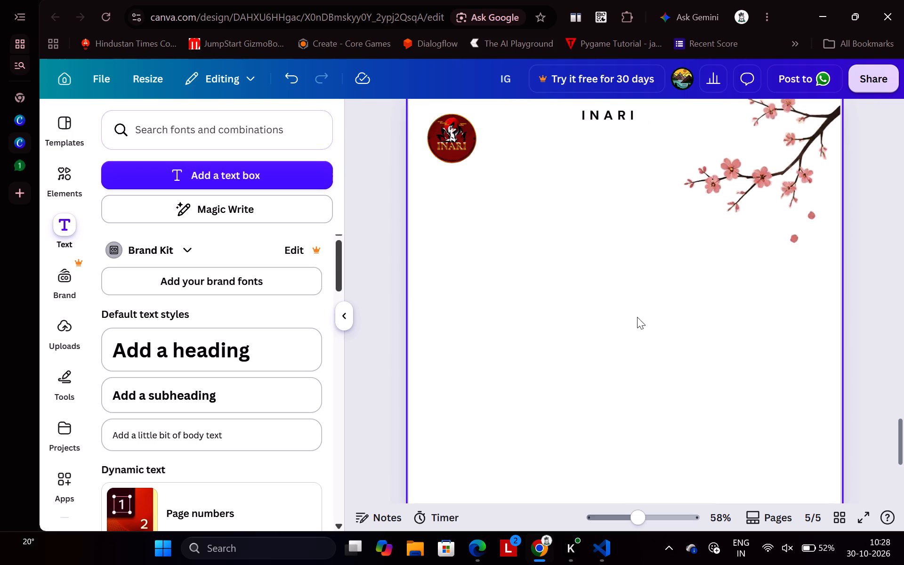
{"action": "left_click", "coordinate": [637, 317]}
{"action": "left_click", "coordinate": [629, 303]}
Add a text box to page 5 containing the copied heading "Start Your Learning Journey in Four Steps", without a trailing blank line.
{"action": "left_click", "coordinate": [258, 172]}
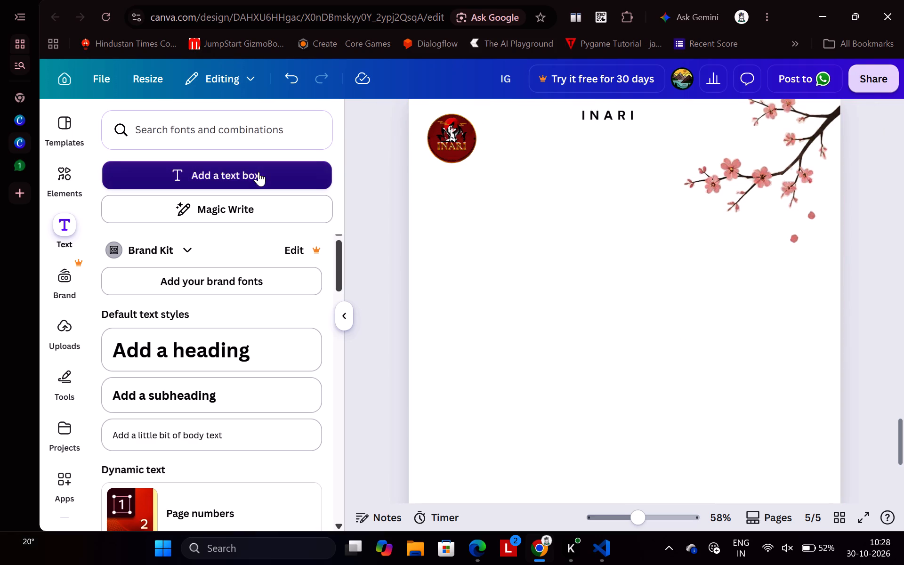
{"action": "key", "text": "ctrl+v"}
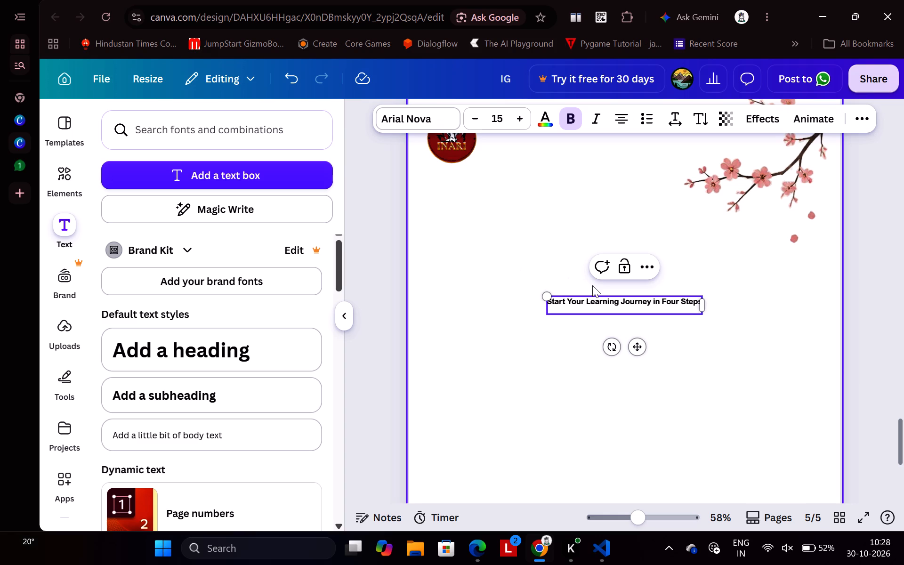
{"action": "key", "text": "BackSpace"}
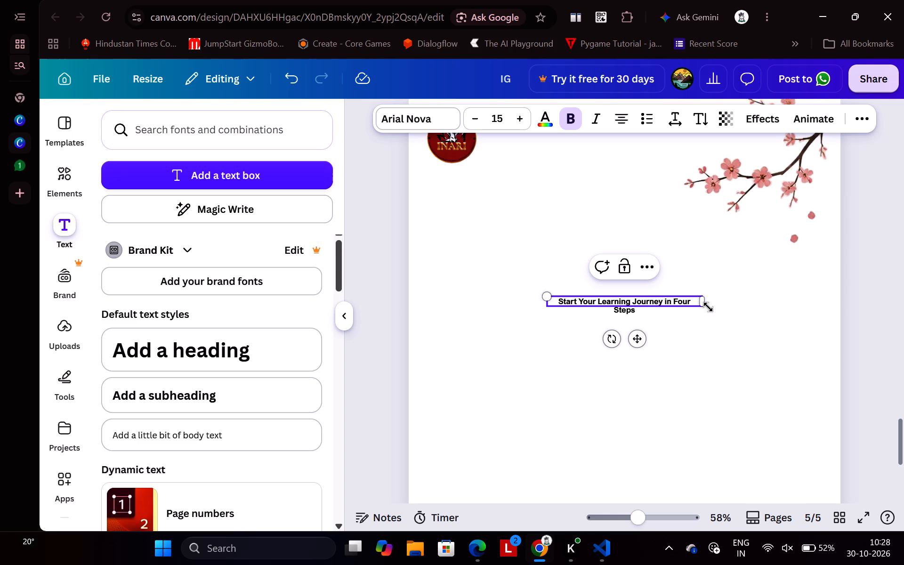
Set the new heading's font size to 34 and widen its text box on both sides so "Journey in" fits on the first line.
{"action": "left_click_drag", "start_coordinate": [703, 303], "coordinate": [762, 303]}
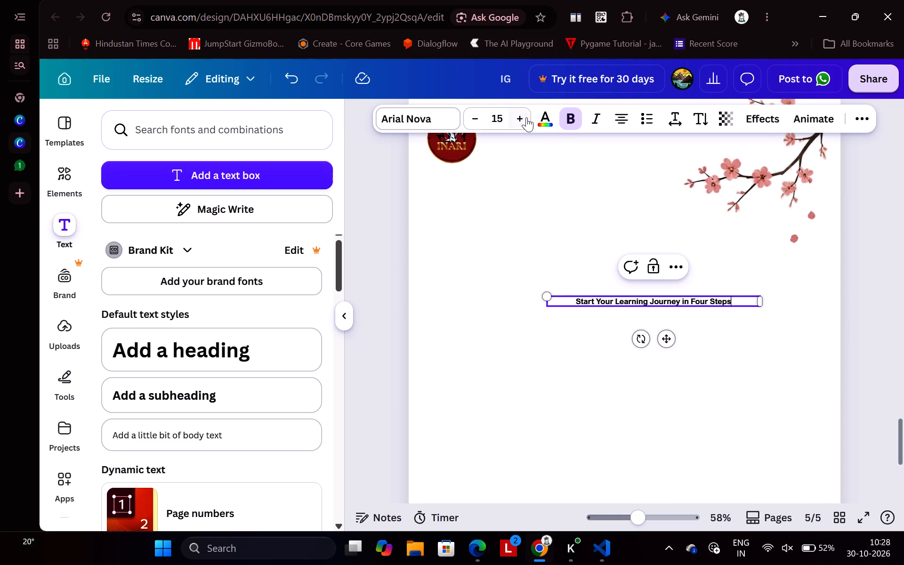
{"action": "triple_click", "coordinate": [525, 117]}
{"action": "triple_click", "coordinate": [525, 117]}
{"action": "triple_click", "coordinate": [525, 117]}
{"action": "triple_click", "coordinate": [525, 117]}
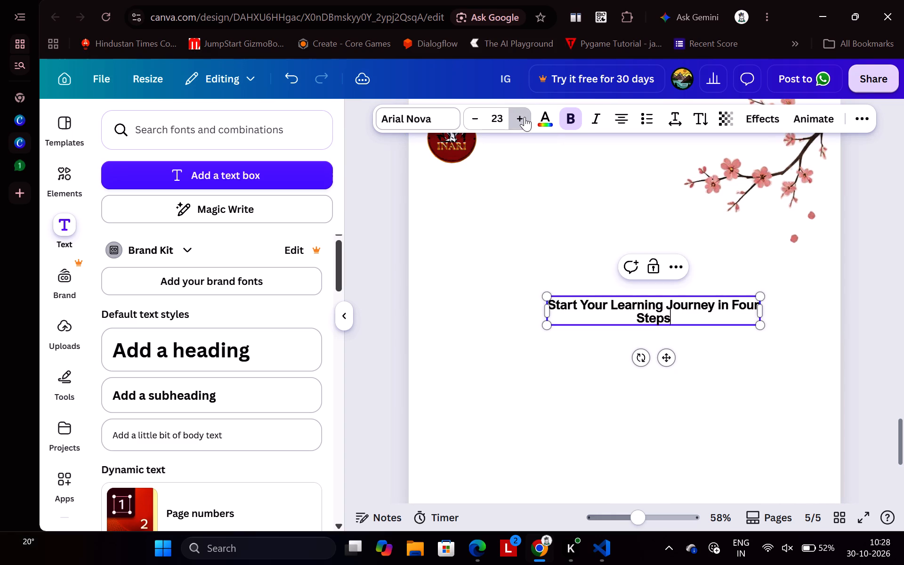
{"action": "triple_click", "coordinate": [525, 117]}
{"action": "triple_click", "coordinate": [525, 117]}
{"action": "left_click", "coordinate": [525, 117]}
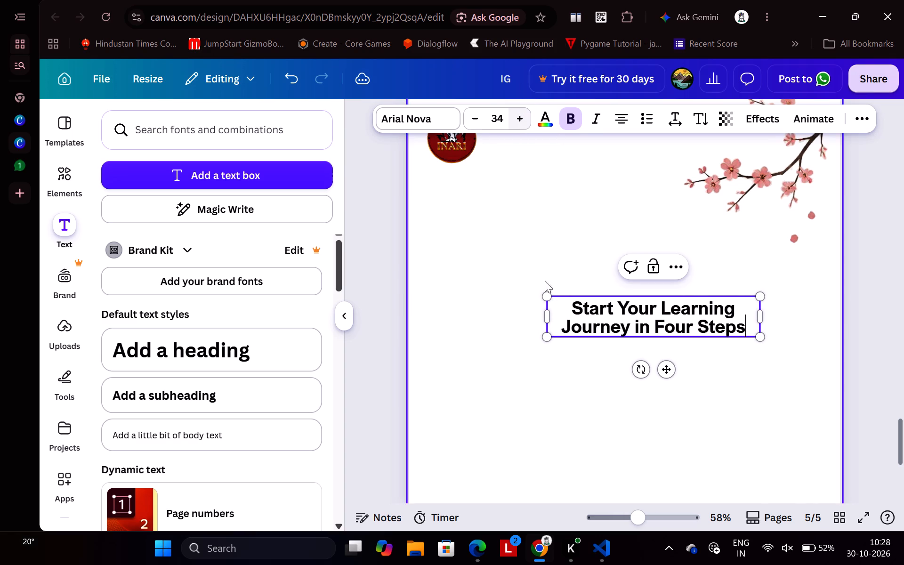
{"action": "left_click", "coordinate": [548, 320]}
{"action": "left_click_drag", "start_coordinate": [546, 316], "coordinate": [501, 312]}
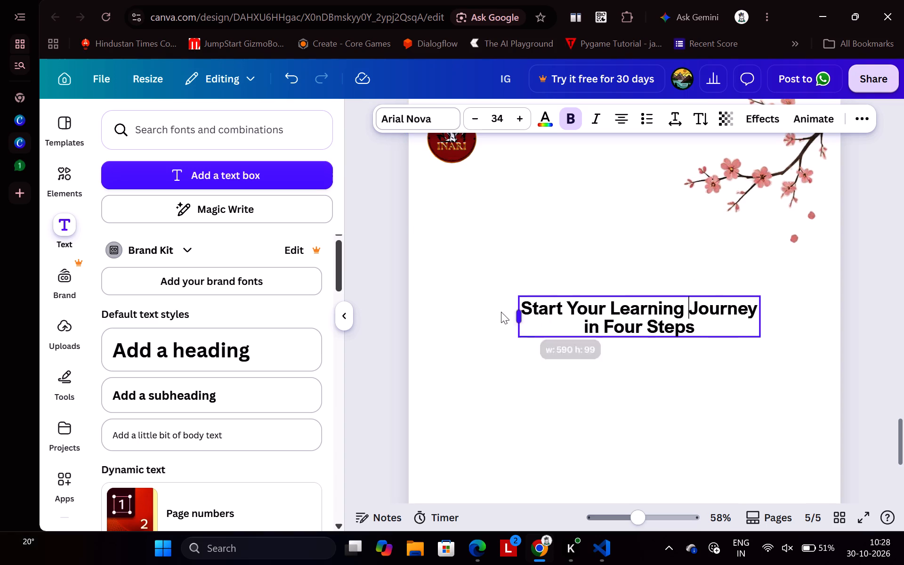
{"action": "left_click_drag", "start_coordinate": [501, 312], "coordinate": [492, 318]}
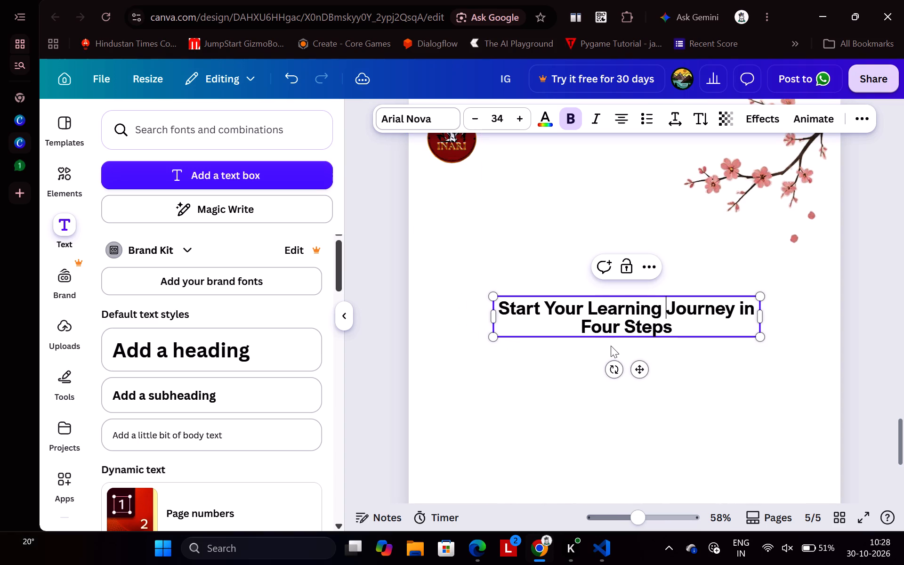
Move the "Start Your Learning Journey in Four Steps" heading directly beneath the INARI title on page 5, centred horizontally on the page.
{"action": "left_click_drag", "start_coordinate": [636, 368], "coordinate": [630, 246]}
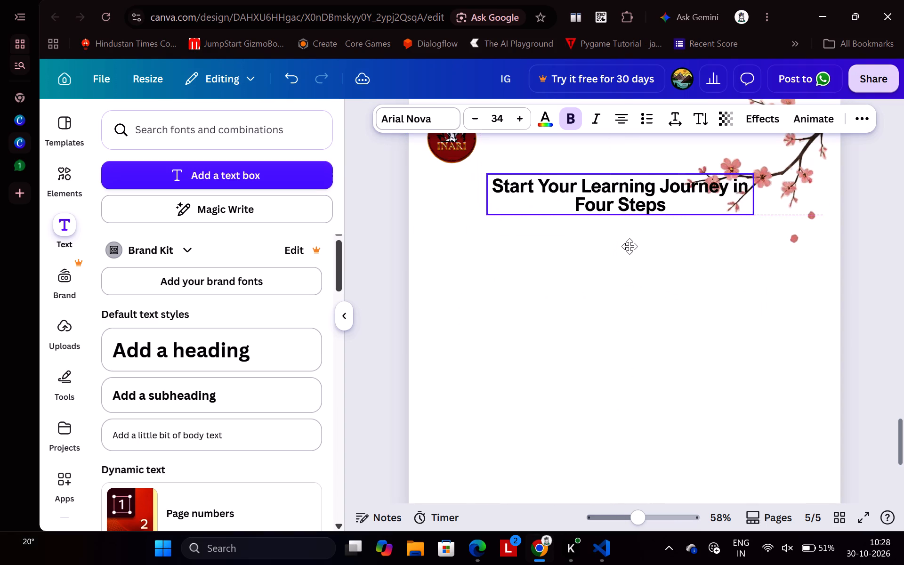
{"action": "left_click_drag", "start_coordinate": [630, 246], "coordinate": [584, 272]}
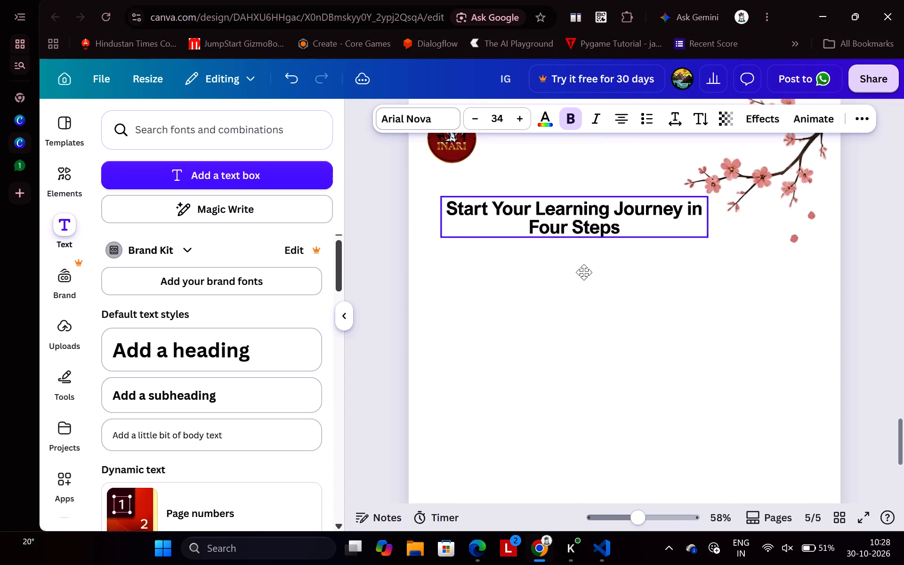
{"action": "left_click_drag", "start_coordinate": [584, 272], "coordinate": [635, 279]}
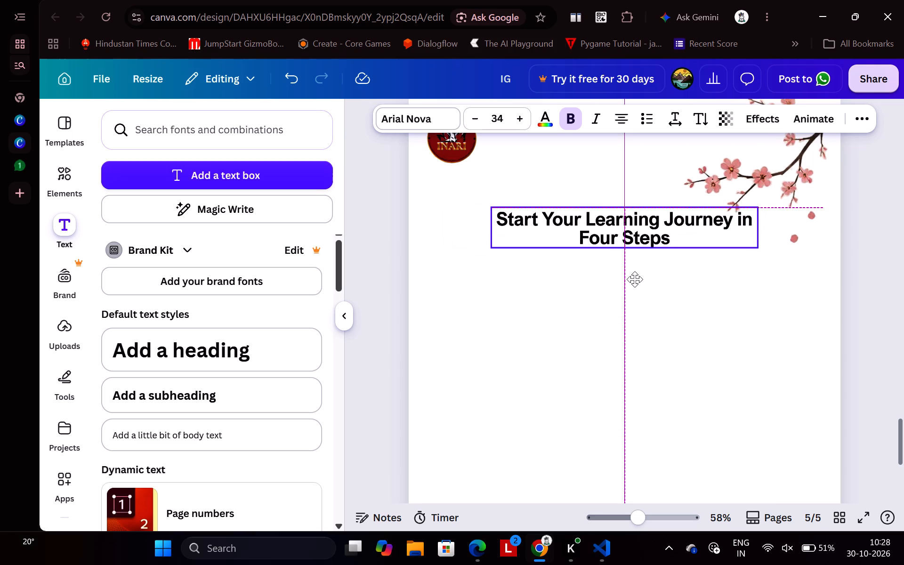
{"action": "left_click_drag", "start_coordinate": [635, 279], "coordinate": [632, 205]}
{"action": "scroll", "coordinate": [632, 205], "scroll_direction": "up", "scroll_amount": 1}
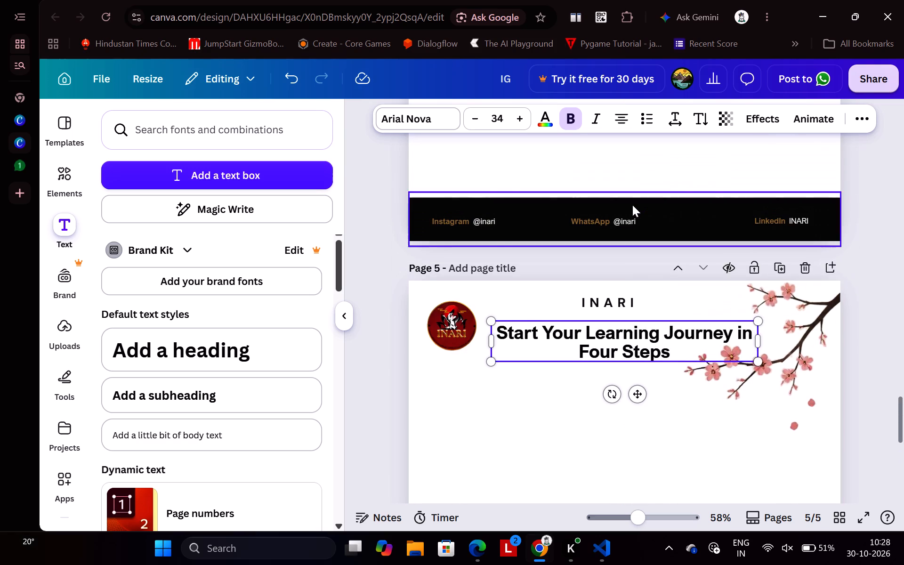
{"action": "left_click_drag", "start_coordinate": [638, 395], "coordinate": [631, 387]}
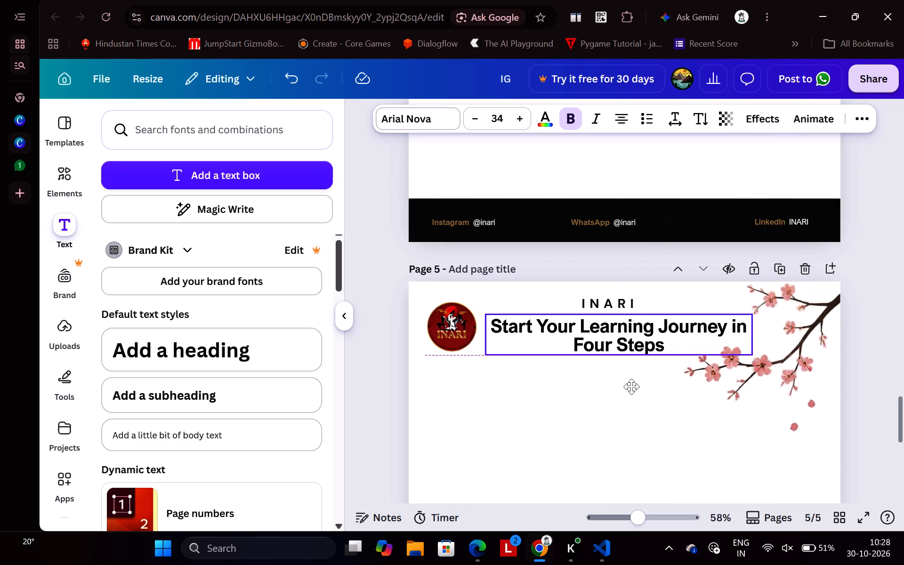
{"action": "left_click_drag", "start_coordinate": [631, 387], "coordinate": [632, 387]}
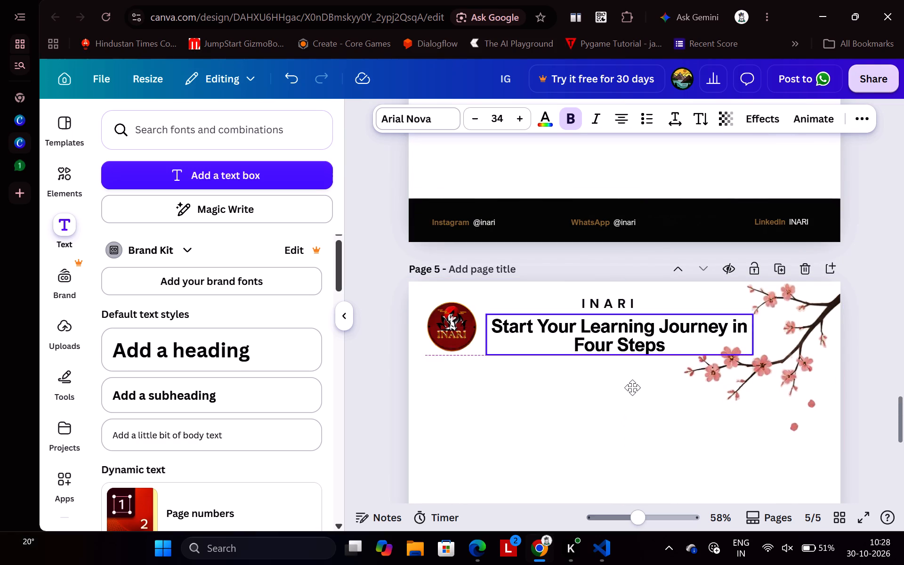
{"action": "left_click_drag", "start_coordinate": [632, 387], "coordinate": [636, 386]}
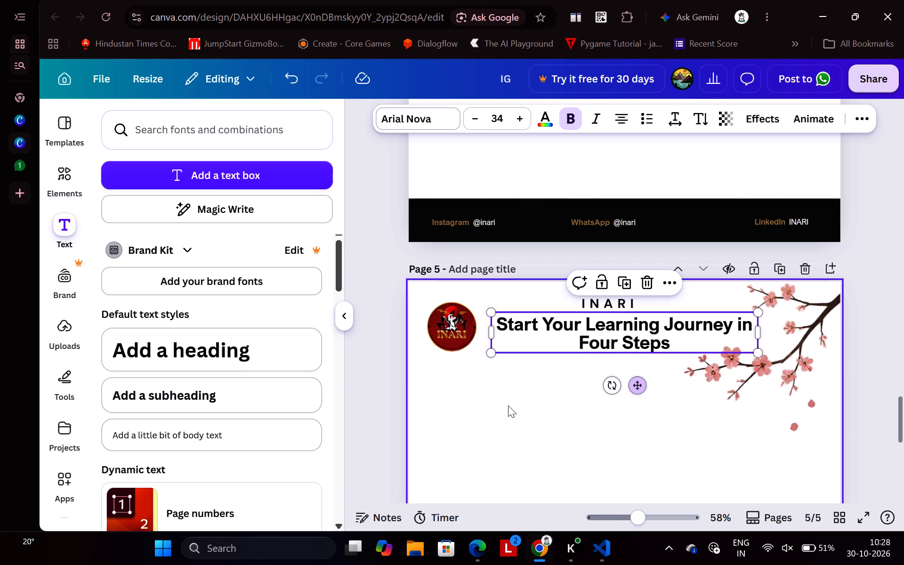
{"action": "right_click", "coordinate": [508, 405]}
{"action": "left_click", "coordinate": [480, 406]}
{"action": "scroll", "coordinate": [480, 406], "scroll_direction": "down", "scroll_amount": 2}
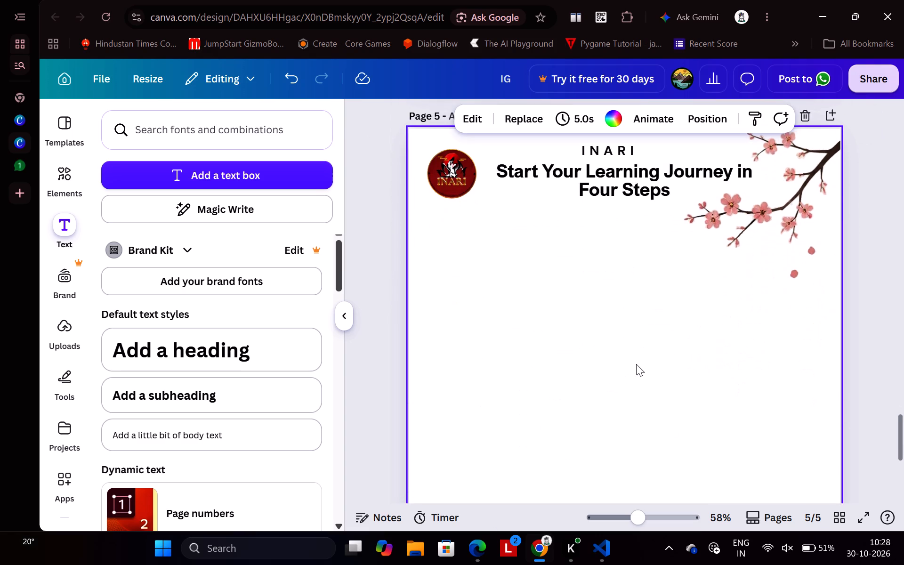
{"action": "left_click", "coordinate": [636, 364]}
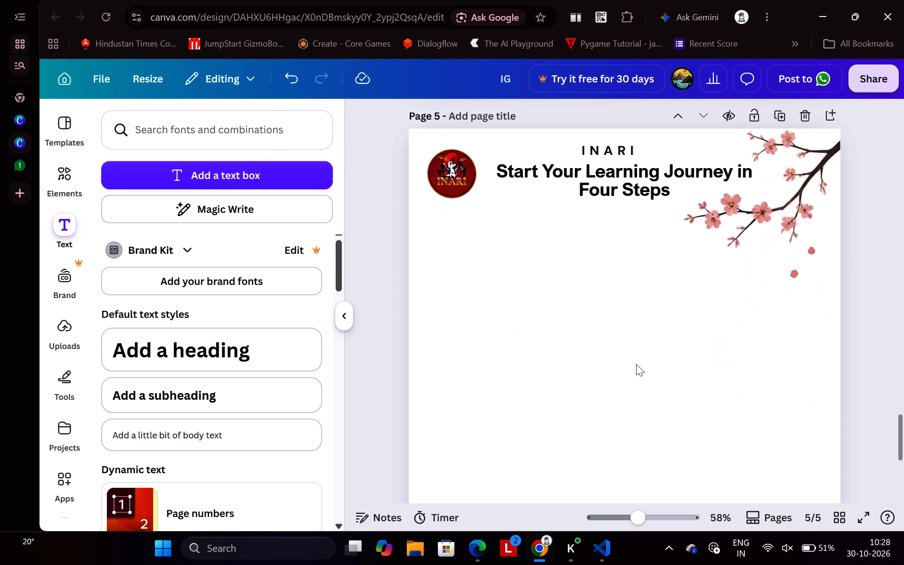
Centre the INARI title horizontally at the top of page 5, above the new heading.
{"action": "left_click_drag", "start_coordinate": [620, 146], "coordinate": [634, 145]}
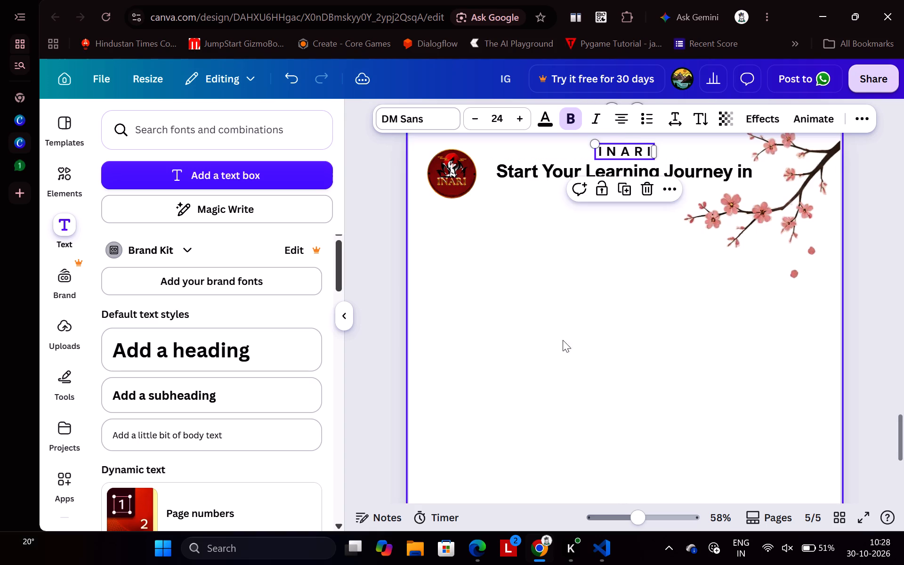
{"action": "left_click", "coordinate": [509, 358]}
Centre the INARI title horizontally at the top of page 4, above "Learn Japanese for JLPT/NAT".
{"action": "scroll", "coordinate": [509, 358], "scroll_direction": "up", "scroll_amount": 3}
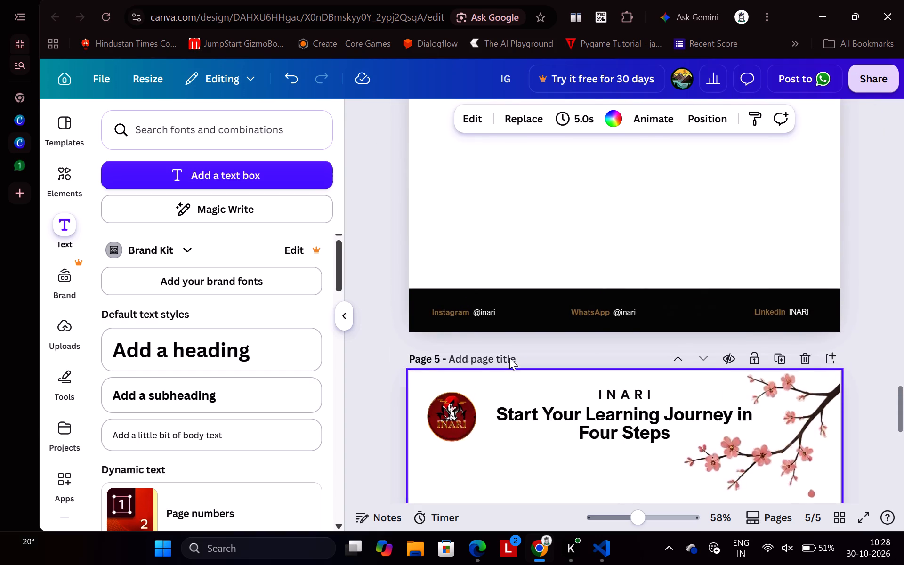
{"action": "scroll", "coordinate": [509, 358], "scroll_direction": "up", "scroll_amount": 3}
{"action": "scroll", "coordinate": [509, 358], "scroll_direction": "down", "scroll_amount": 3}
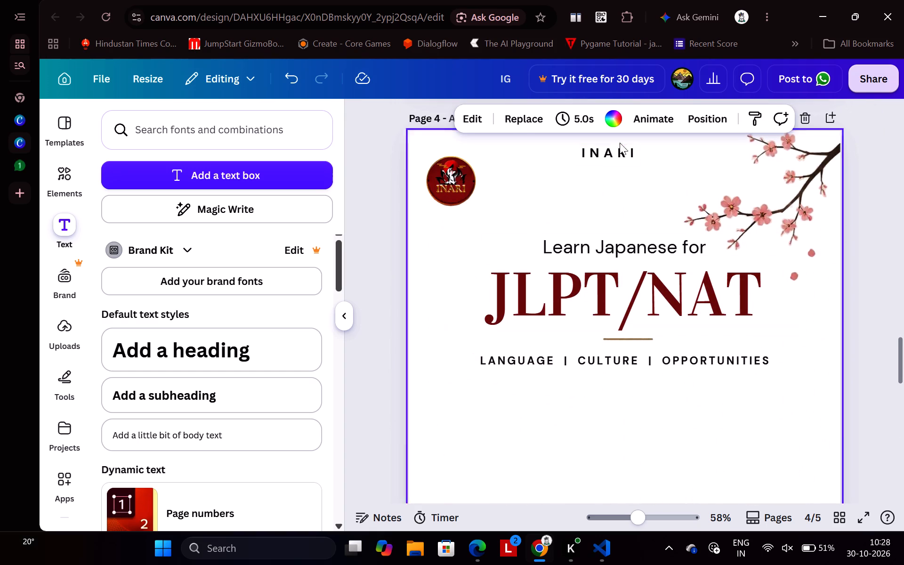
{"action": "left_click_drag", "start_coordinate": [614, 150], "coordinate": [627, 150]}
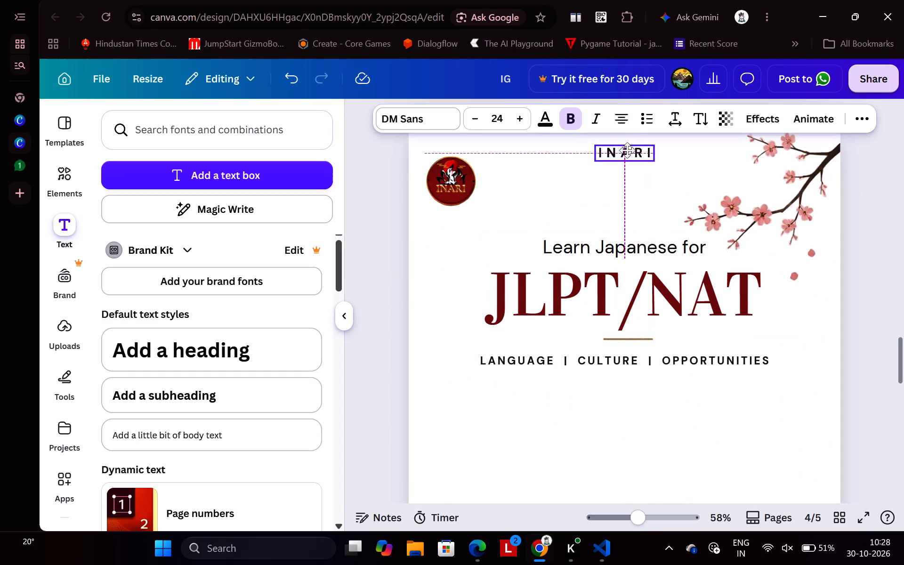
{"action": "left_click_drag", "start_coordinate": [627, 150], "coordinate": [628, 150]}
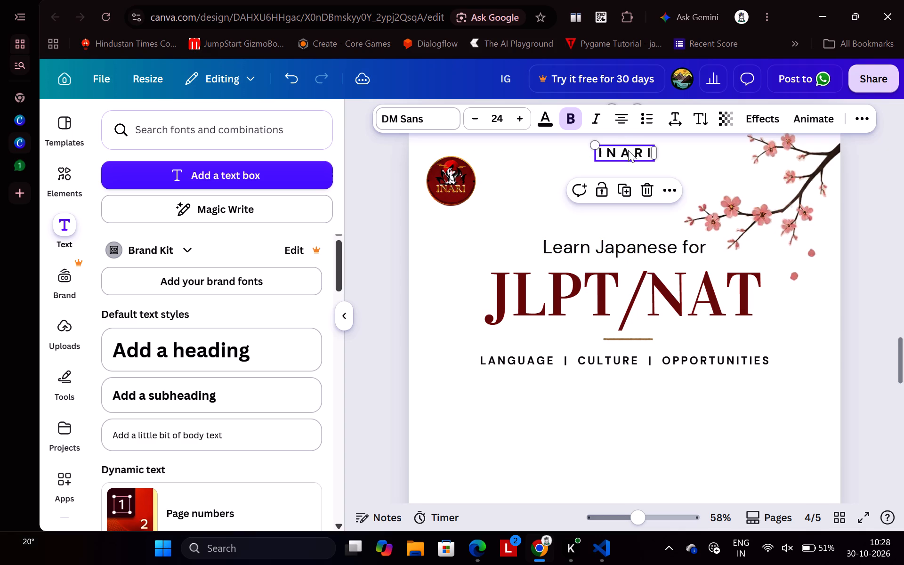
{"action": "left_click", "coordinate": [509, 471]}
Review pages 4 and 5, examine the four learning steps on the INARI website in Microsoft Edge, and return to Canva.
{"action": "scroll", "coordinate": [509, 471], "scroll_direction": "down", "scroll_amount": 3}
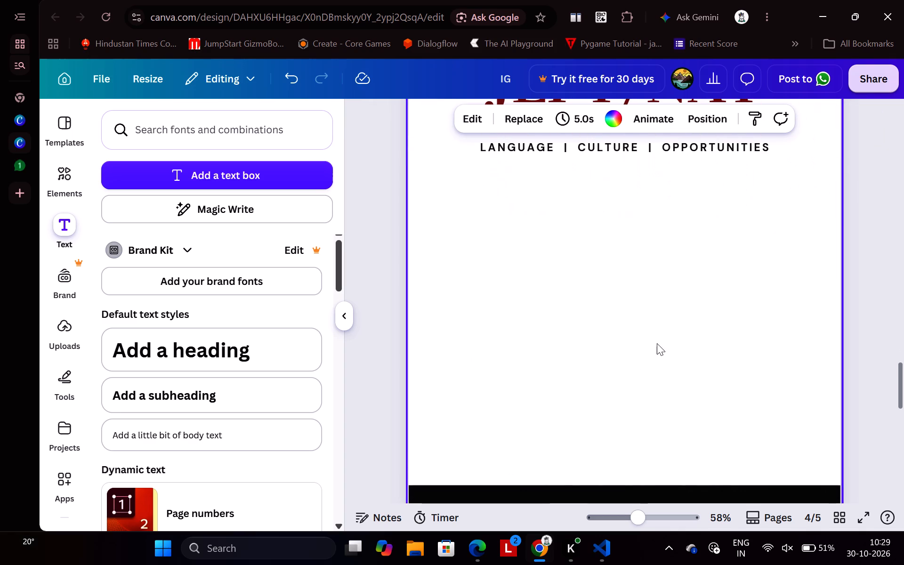
{"action": "left_click", "coordinate": [889, 277]}
{"action": "scroll", "coordinate": [889, 277], "scroll_direction": "up", "scroll_amount": 3}
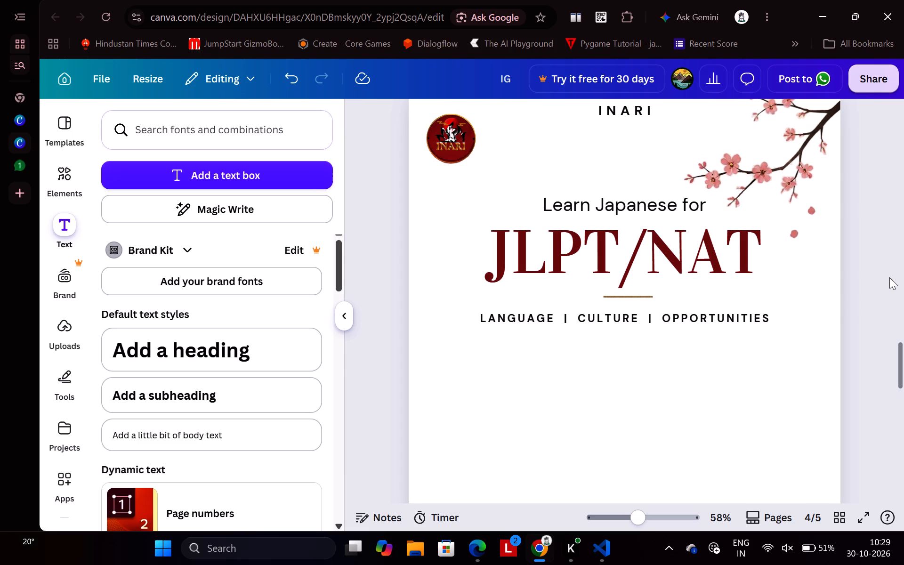
{"action": "scroll", "coordinate": [889, 277], "scroll_direction": "down", "scroll_amount": 8}
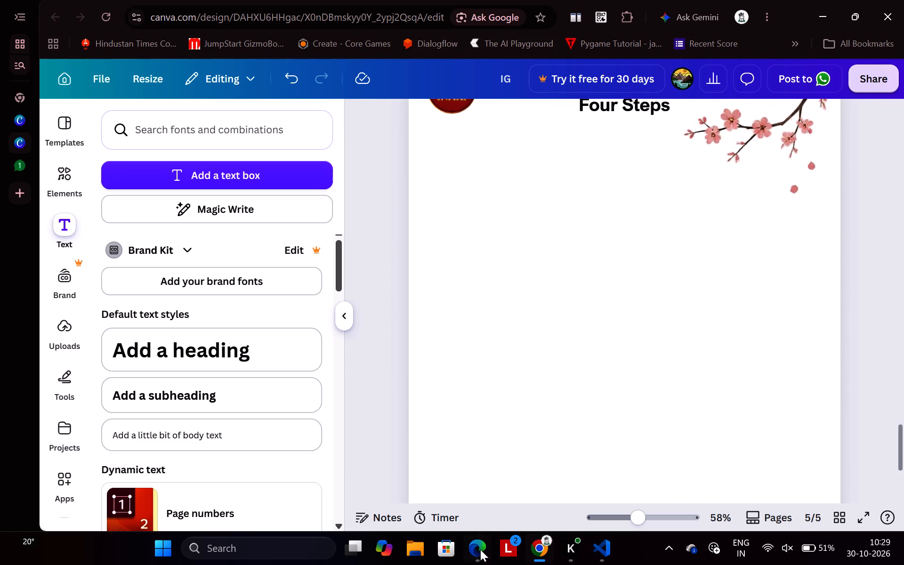
{"action": "left_click", "coordinate": [497, 552]}
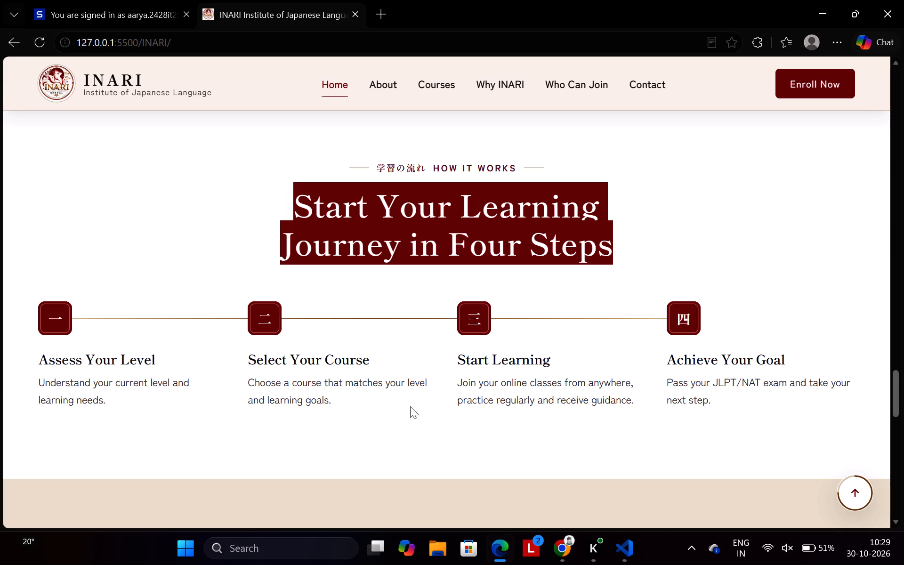
{"action": "left_click", "coordinate": [410, 406]}
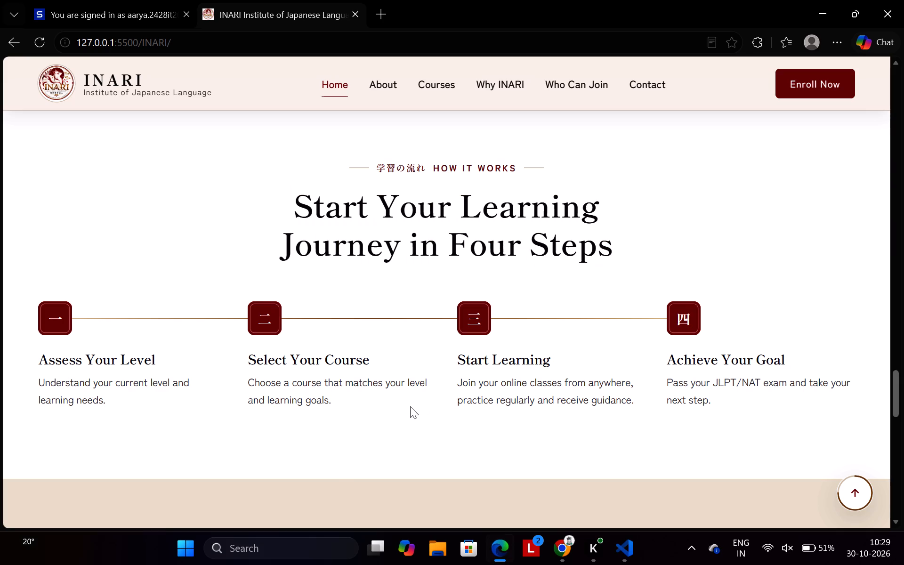
{"action": "key", "text": "alt+Tab"}
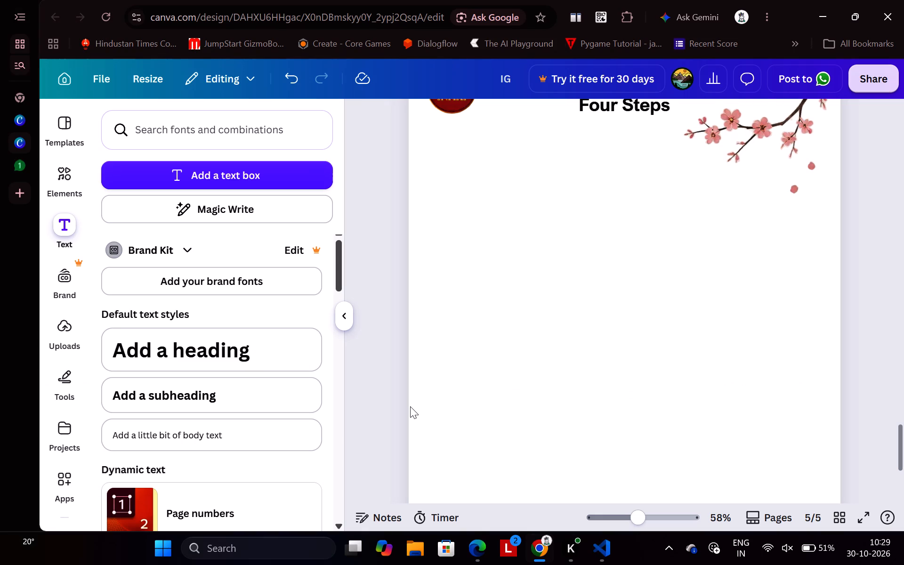
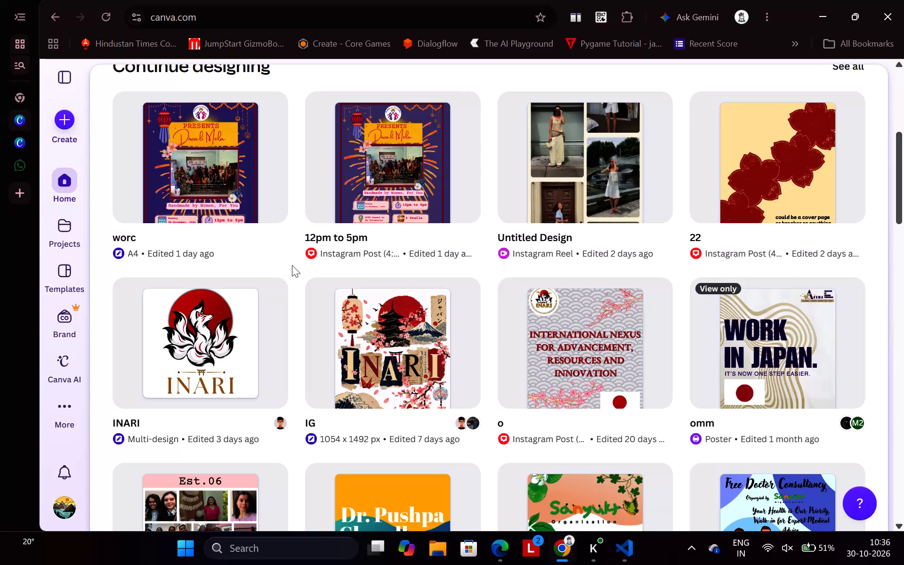
Browse the recent designs and template suggestions on the Canva home page, and return to page 5 of the IG design.
{"action": "scroll", "coordinate": [292, 265], "scroll_direction": "down", "scroll_amount": 1}
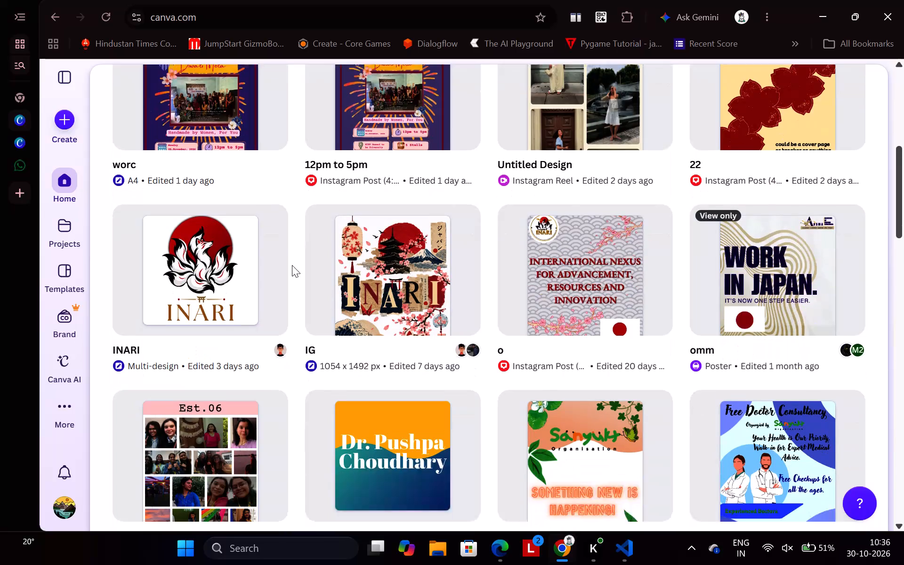
{"action": "scroll", "coordinate": [292, 265], "scroll_direction": "down", "scroll_amount": 2}
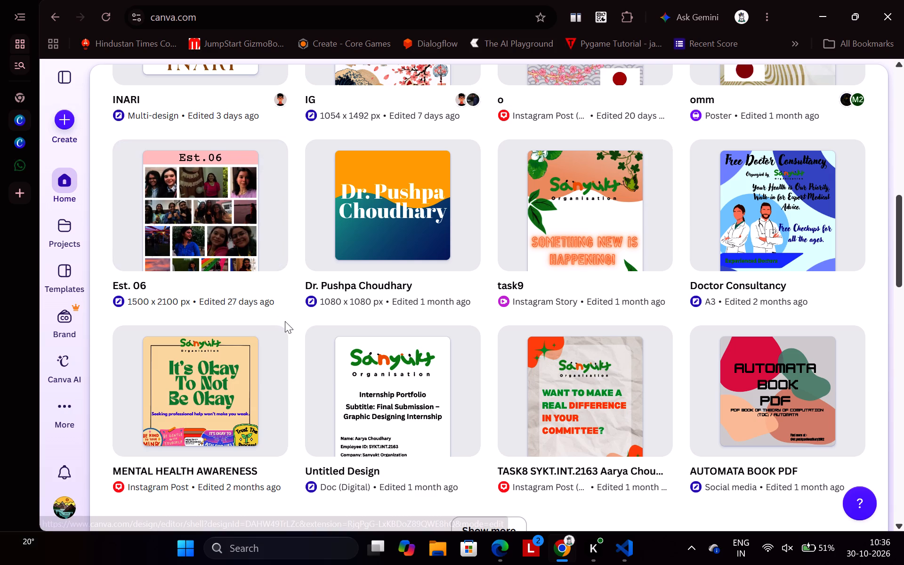
{"action": "scroll", "coordinate": [285, 321], "scroll_direction": "down", "scroll_amount": 5}
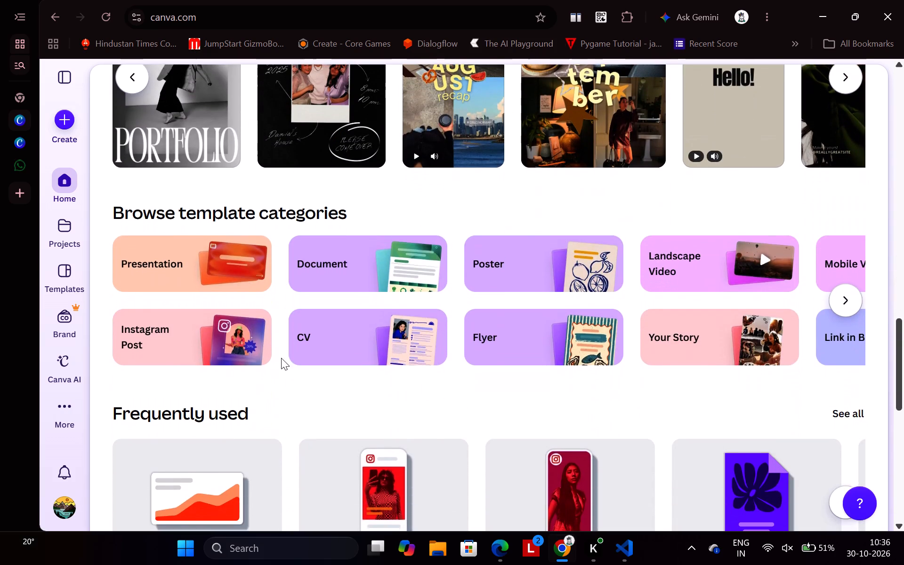
{"action": "scroll", "coordinate": [276, 383], "scroll_direction": "down", "scroll_amount": 4}
{"action": "scroll", "coordinate": [276, 383], "scroll_direction": "up", "scroll_amount": 17}
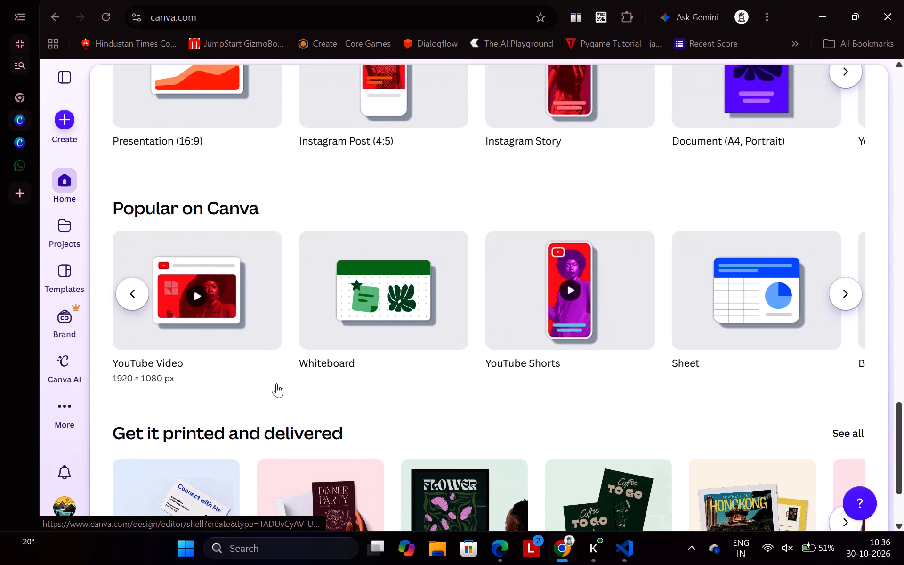
{"action": "scroll", "coordinate": [407, 382], "scroll_direction": "up", "scroll_amount": 6}
{"action": "scroll", "coordinate": [410, 453], "scroll_direction": "up", "scroll_amount": 6}
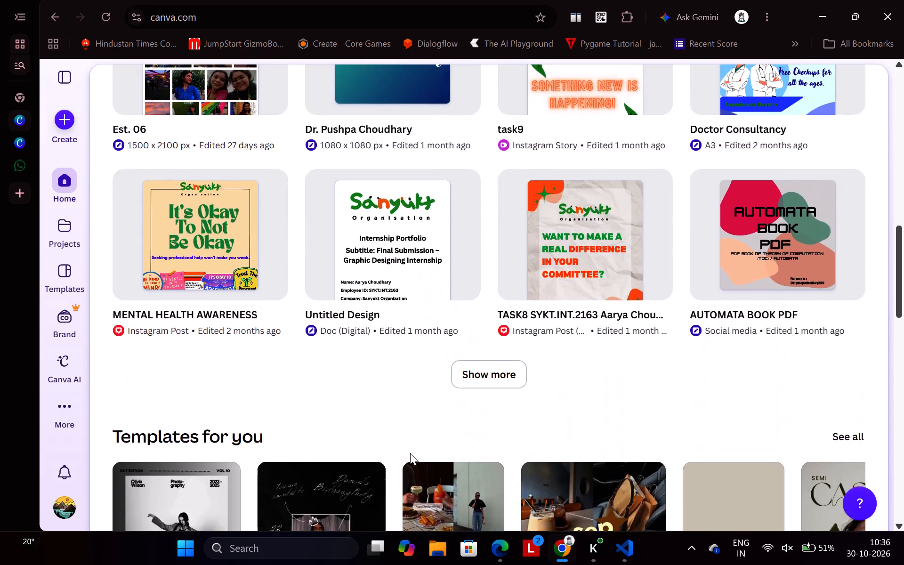
{"action": "scroll", "coordinate": [410, 453], "scroll_direction": "up", "scroll_amount": 4}
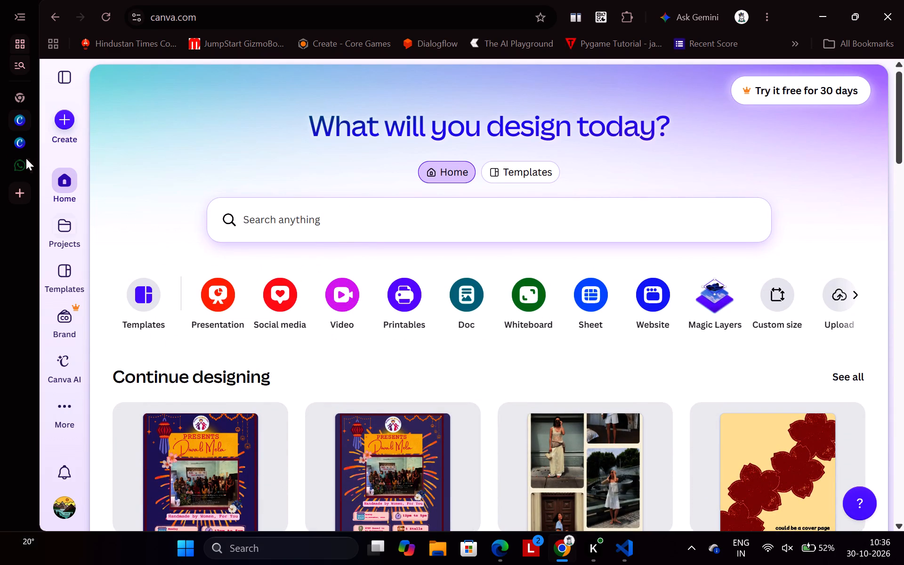
{"action": "left_click", "coordinate": [37, 143]}
{"action": "scroll", "coordinate": [399, 240], "scroll_direction": "up", "scroll_amount": 2}
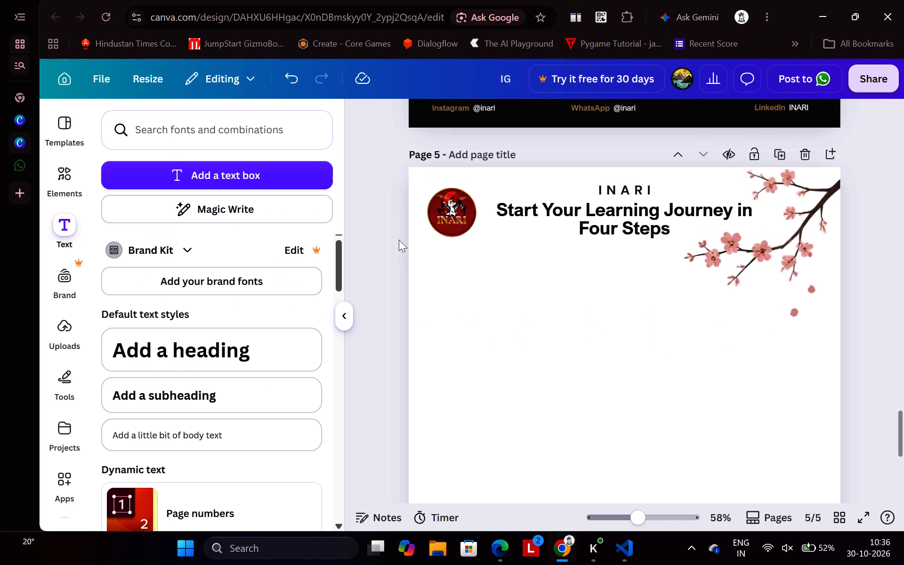
{"action": "scroll", "coordinate": [630, 262], "scroll_direction": "down", "scroll_amount": 1}
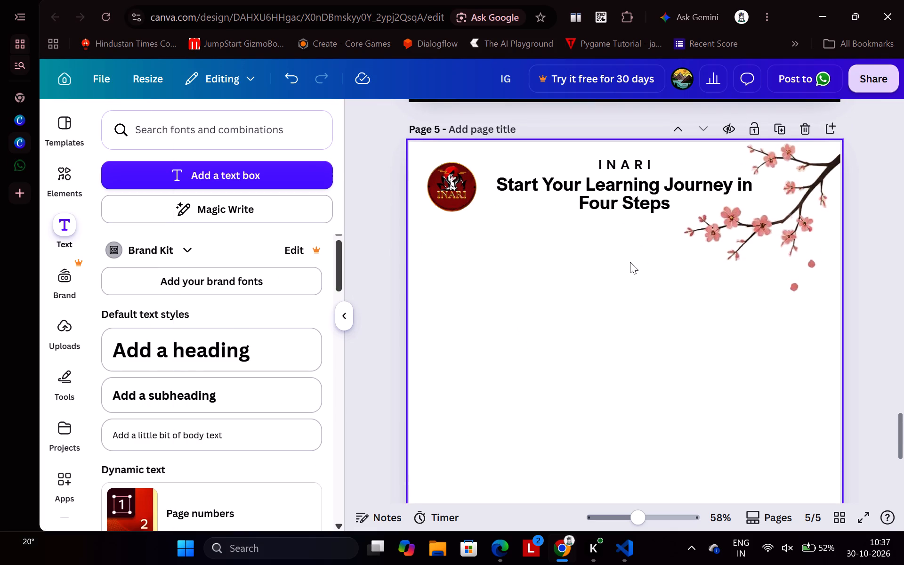
{"action": "scroll", "coordinate": [225, 322], "scroll_direction": "down", "scroll_amount": 5}
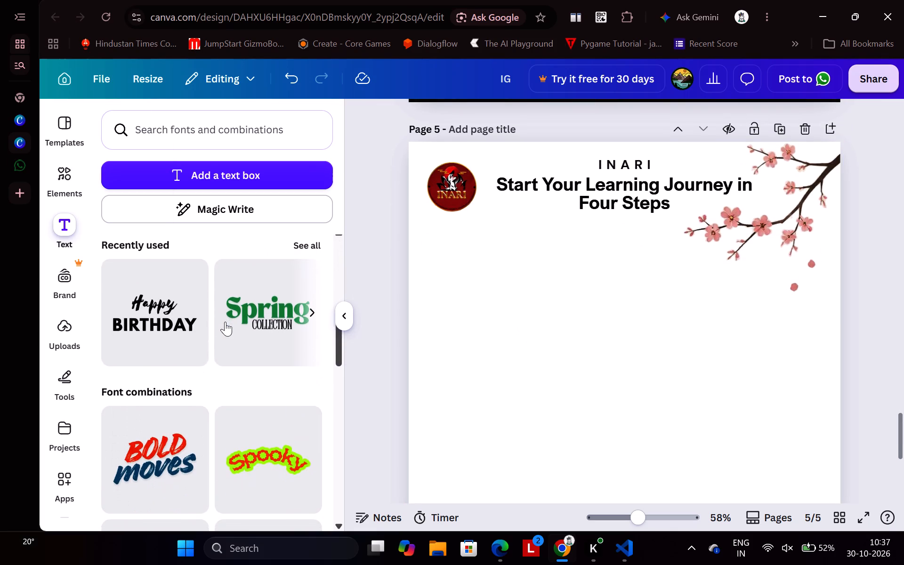
{"action": "scroll", "coordinate": [225, 322], "scroll_direction": "up", "scroll_amount": 9}
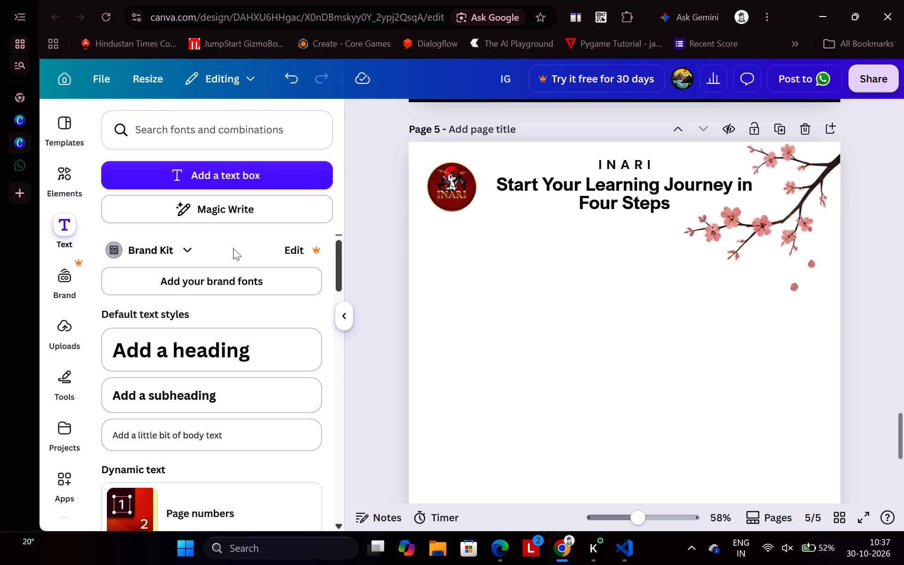
Copy all four learning steps with their descriptions from the INARI website in Microsoft Edge into a new text box on Canva page 5.
{"action": "left_click", "coordinate": [490, 549]}
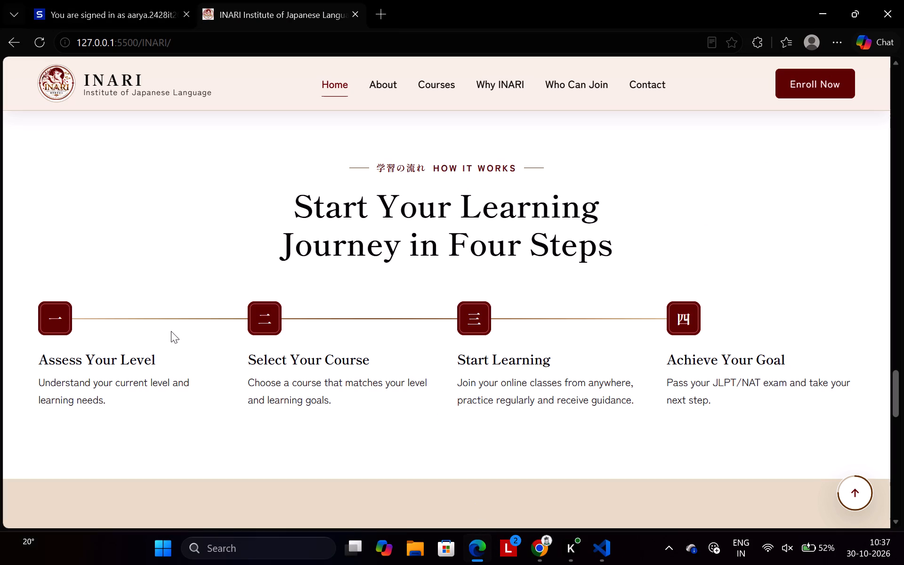
{"action": "left_click_drag", "start_coordinate": [28, 298], "coordinate": [649, 404]}
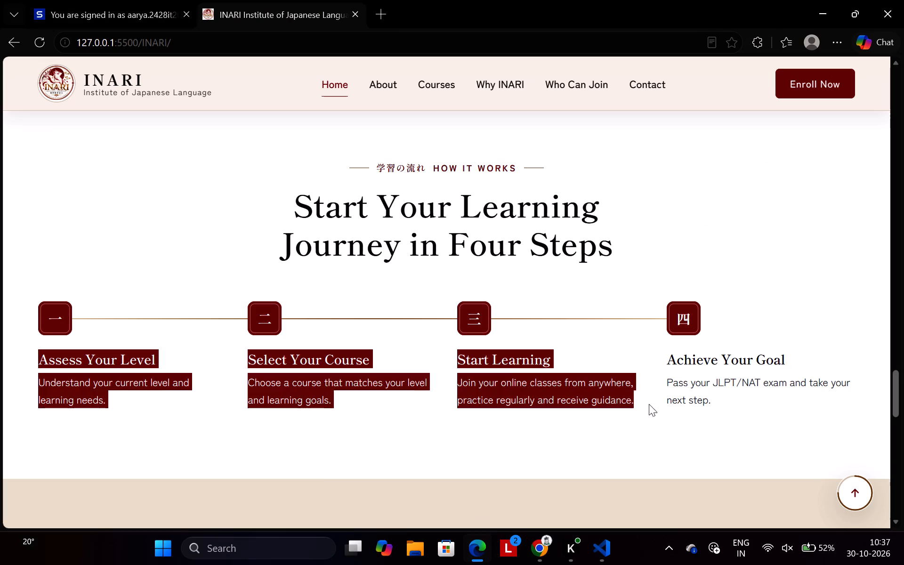
{"action": "left_click_drag", "start_coordinate": [649, 404], "coordinate": [826, 407]}
{"action": "key", "text": "ctrl+c"}
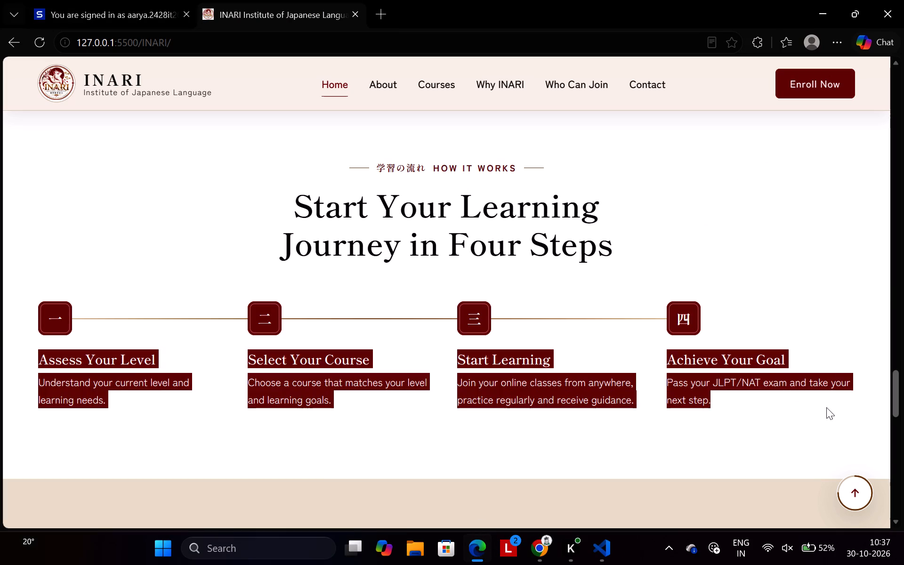
{"action": "key", "text": "alt+Tab"}
{"action": "left_click", "coordinate": [696, 341]}
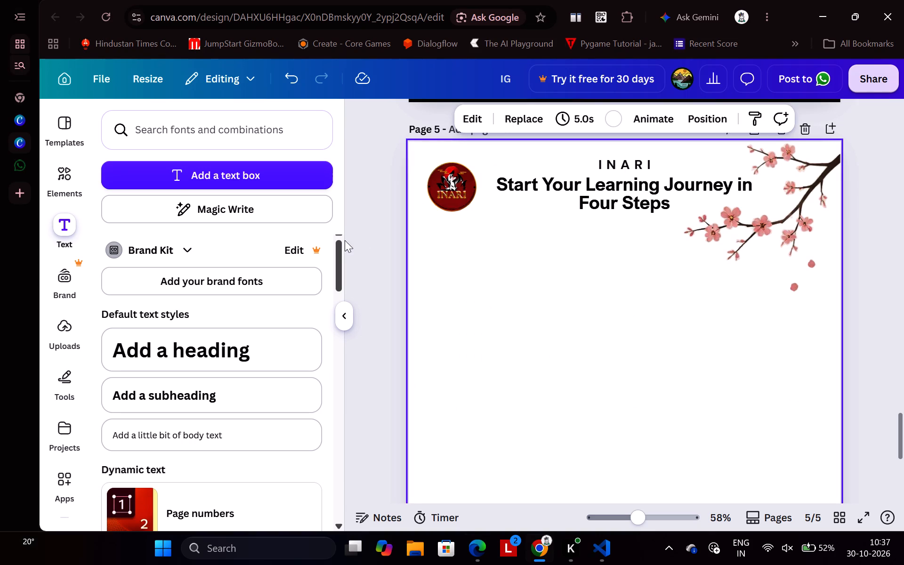
{"action": "left_click", "coordinate": [248, 180]}
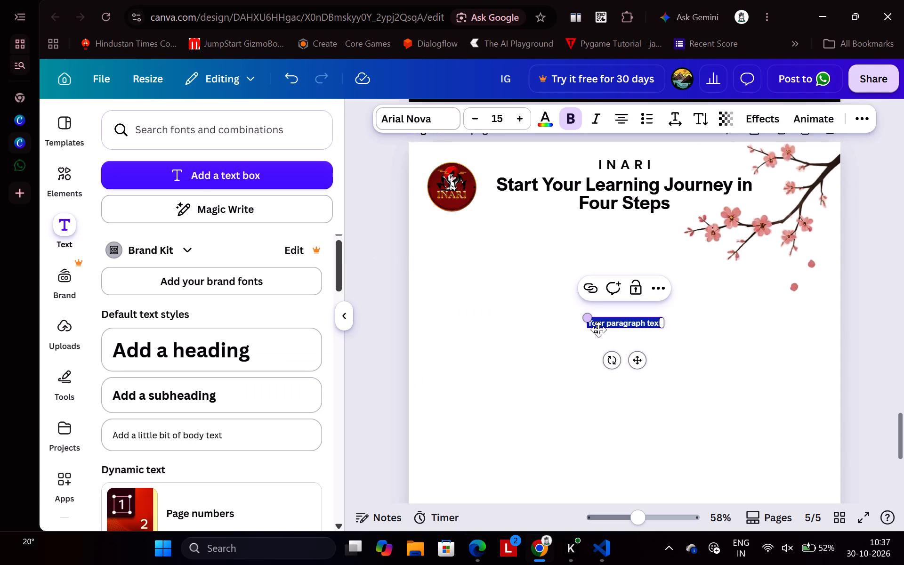
{"action": "key", "text": "ctrl+v"}
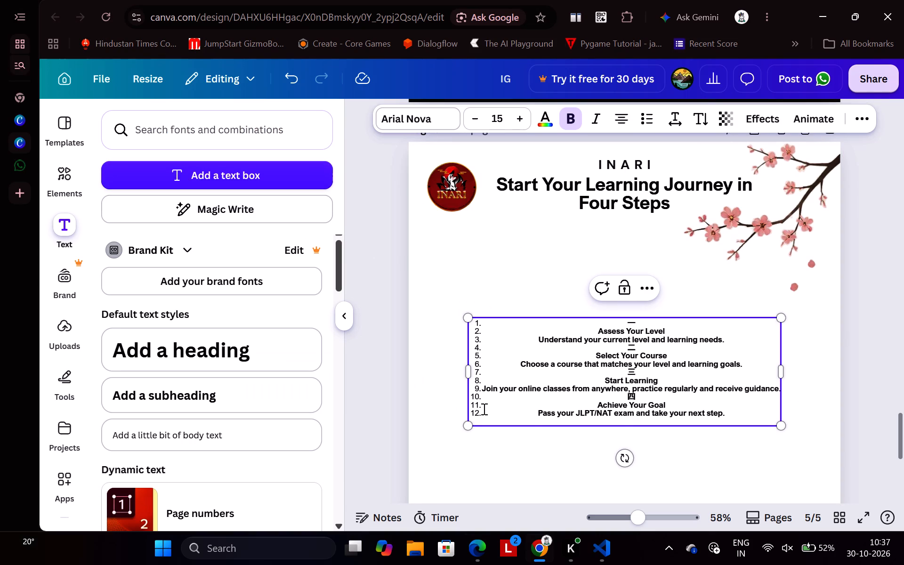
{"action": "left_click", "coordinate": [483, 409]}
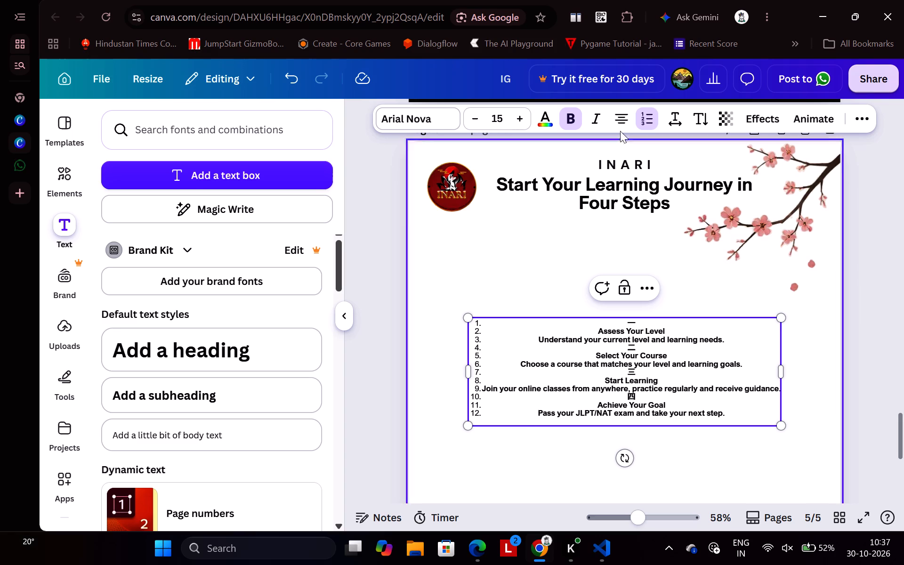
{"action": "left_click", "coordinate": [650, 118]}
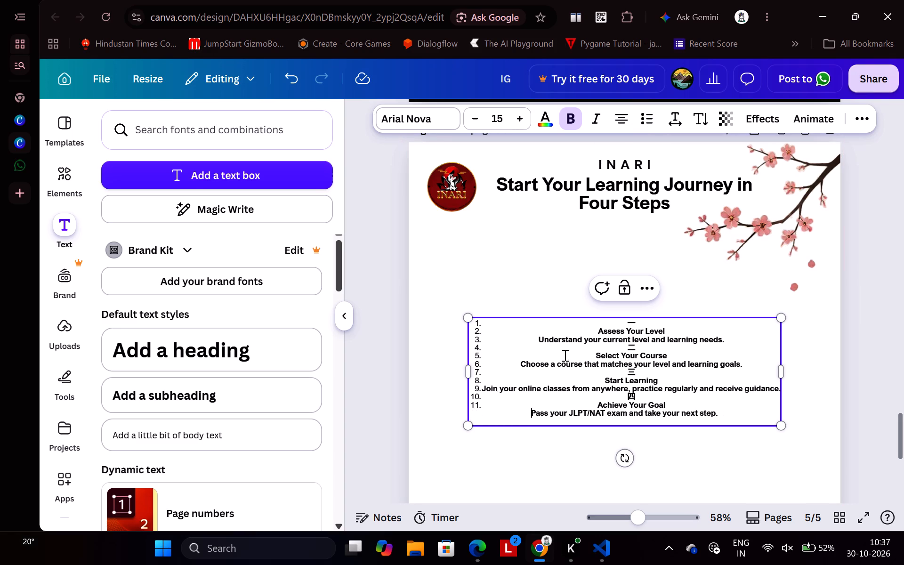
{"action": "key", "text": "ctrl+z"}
Remove the list formatting from every line of the pasted four-steps text and centre-align it.
{"action": "key", "text": "ctrl+a"}
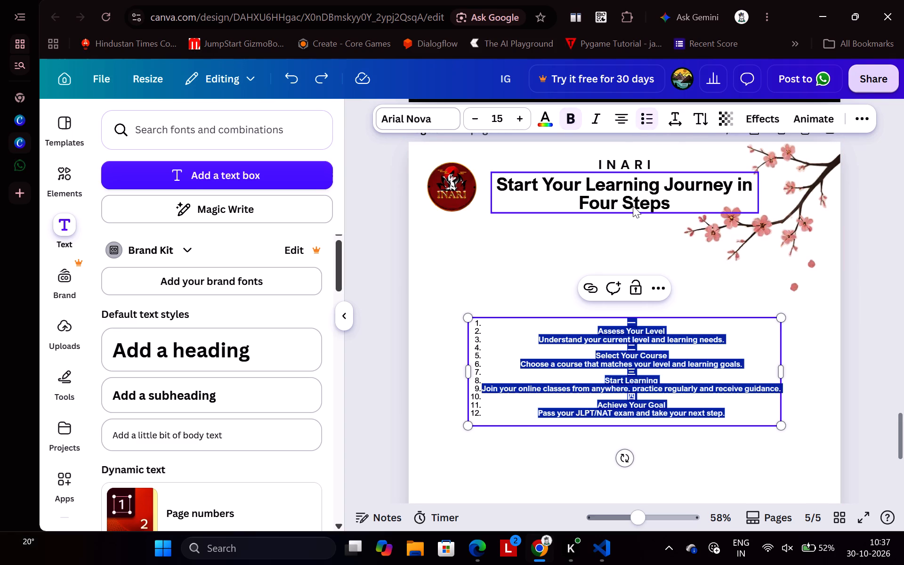
{"action": "left_click", "coordinate": [646, 114]}
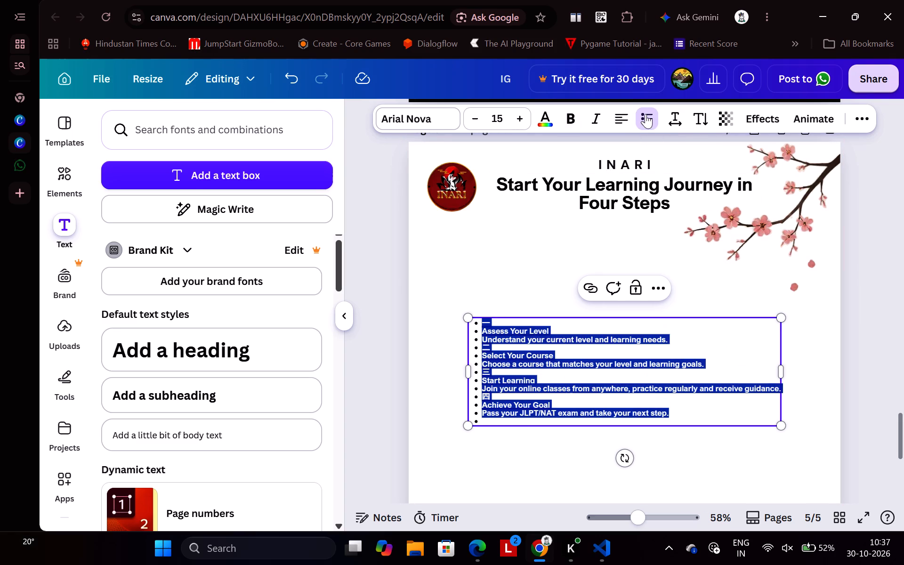
{"action": "left_click", "coordinate": [646, 114]}
{"action": "left_click", "coordinate": [646, 114]}
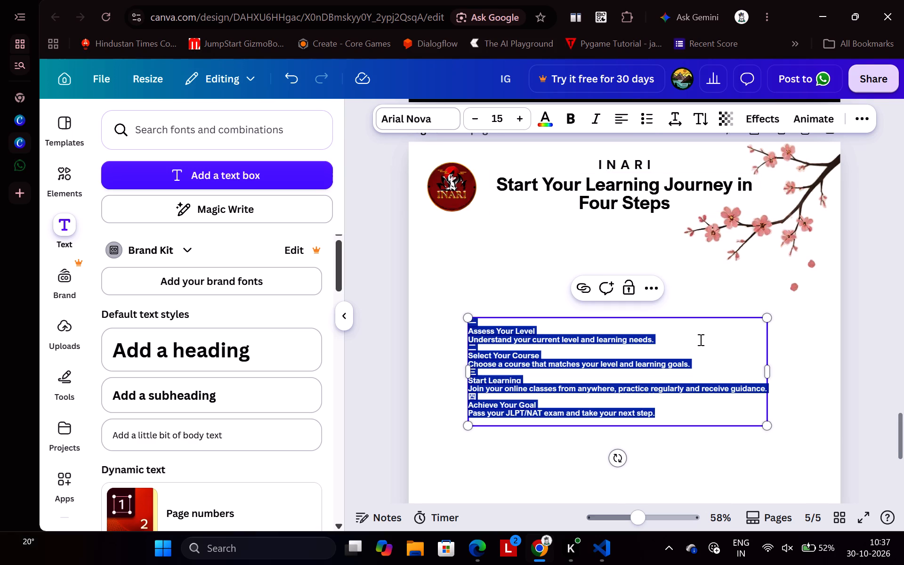
{"action": "left_click", "coordinate": [618, 123]}
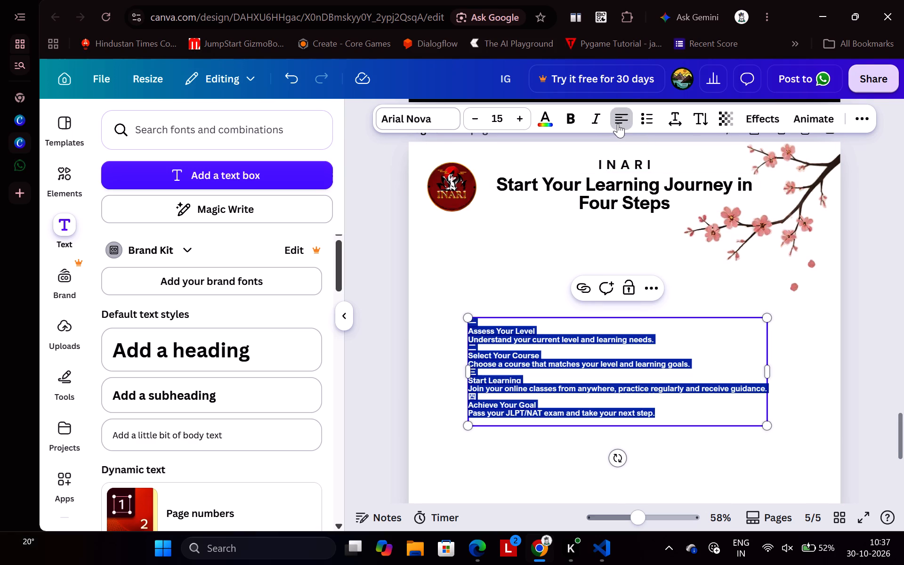
{"action": "left_click", "coordinate": [618, 123]}
{"action": "left_click", "coordinate": [618, 123]}
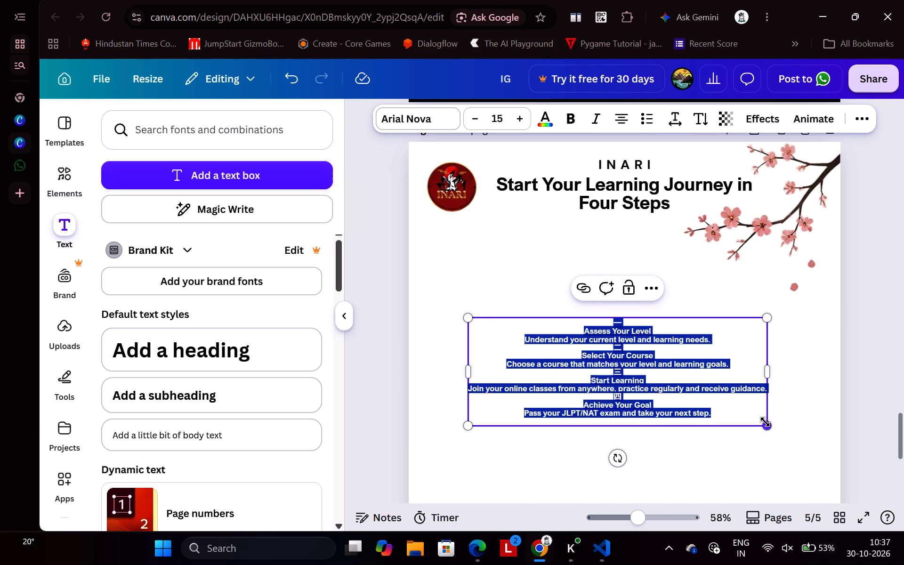
Increase the font size of the whole four-steps text to 31.
{"action": "triple_click", "coordinate": [525, 117]}
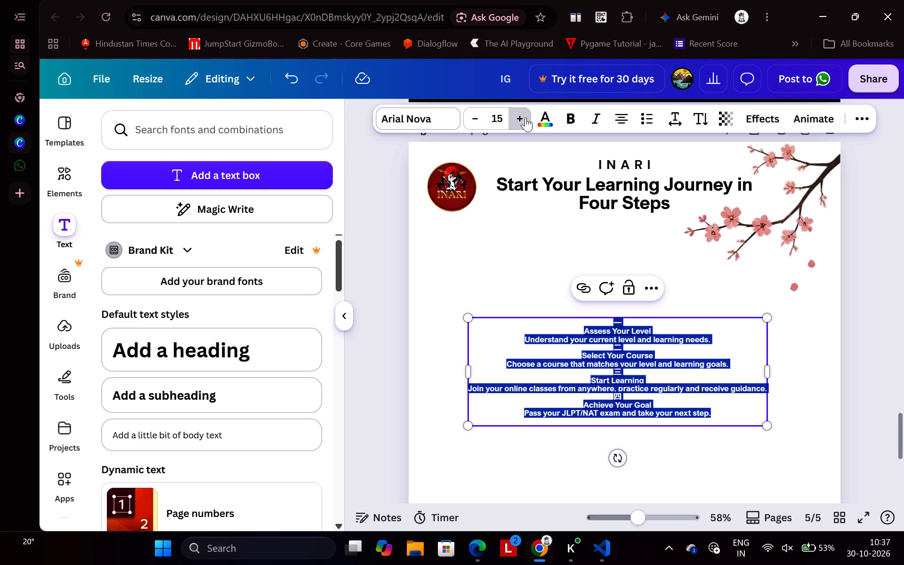
{"action": "triple_click", "coordinate": [525, 117]}
{"action": "triple_click", "coordinate": [525, 117]}
{"action": "triple_click", "coordinate": [525, 117]}
{"action": "triple_click", "coordinate": [525, 117]}
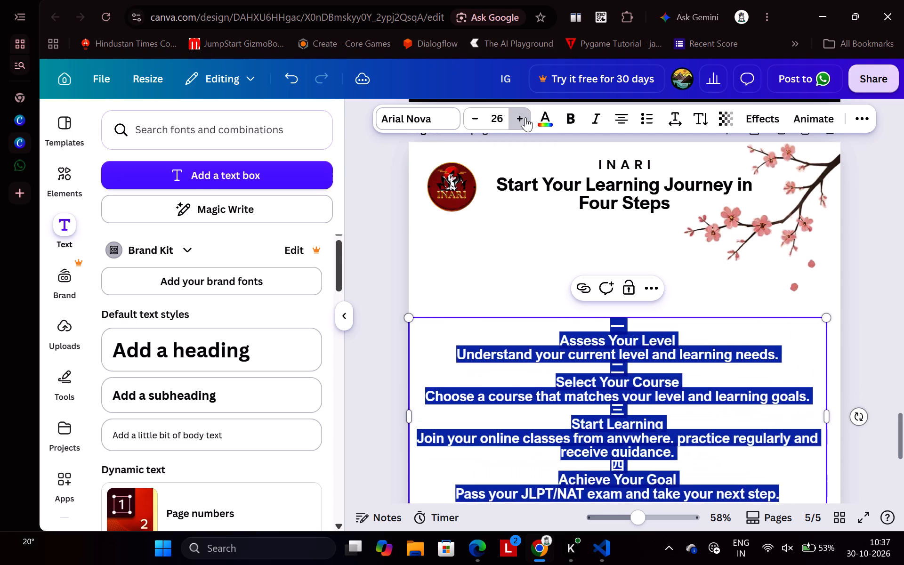
{"action": "left_click", "coordinate": [525, 117]}
Move the four-steps text box up, closer beneath the "Start Your Learning Journey in Four Steps" heading.
{"action": "scroll", "coordinate": [525, 117], "scroll_direction": "down", "scroll_amount": 3}
{"action": "scroll", "coordinate": [681, 351], "scroll_direction": "down", "scroll_amount": 3}
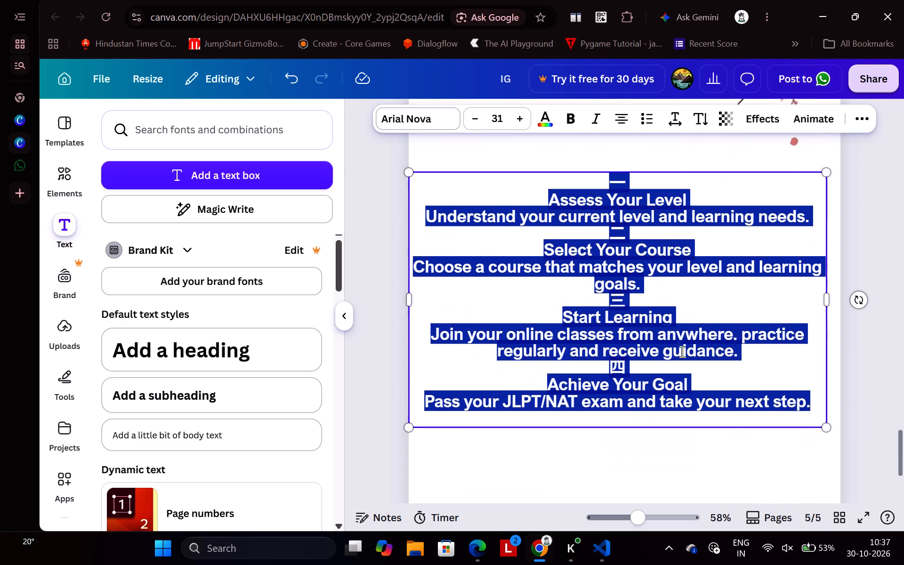
{"action": "scroll", "coordinate": [681, 351], "scroll_direction": "down", "scroll_amount": 1}
{"action": "scroll", "coordinate": [620, 407], "scroll_direction": "up", "scroll_amount": 1}
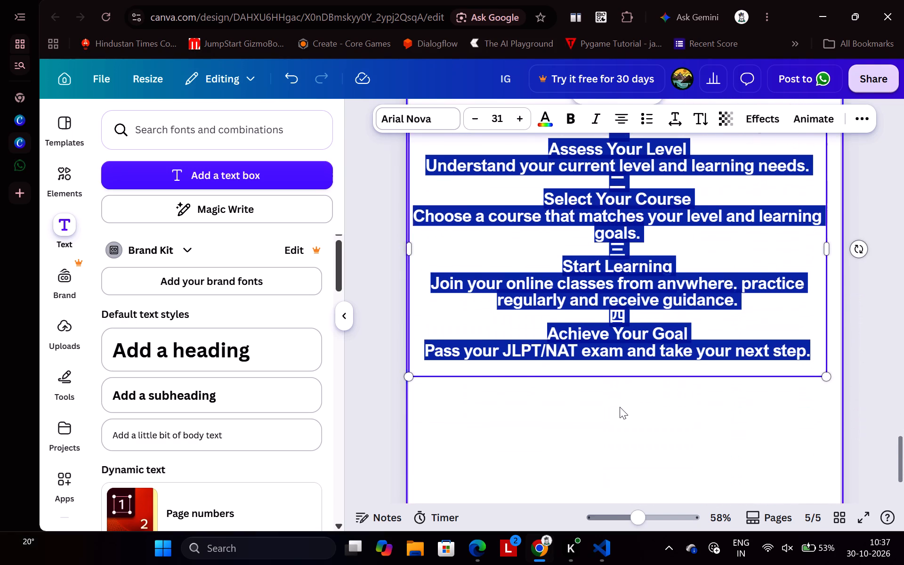
{"action": "scroll", "coordinate": [620, 407], "scroll_direction": "up", "scroll_amount": 1}
{"action": "left_click_drag", "start_coordinate": [678, 292], "coordinate": [682, 259]}
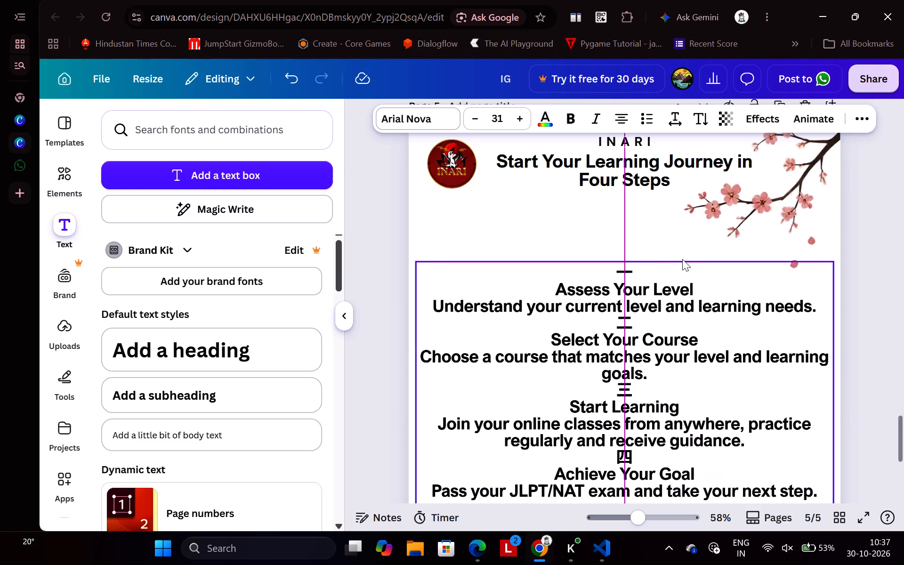
{"action": "left_click_drag", "start_coordinate": [682, 259], "coordinate": [680, 241]}
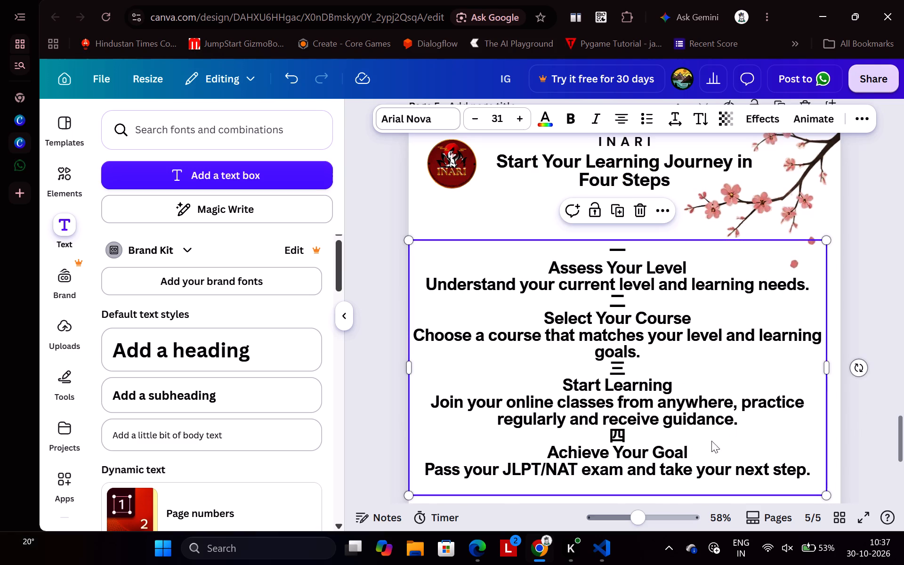
Try Finger Paint, Source Han Serif JP and Vidaloka on the four-steps text, and set its font to Sモトヤ正楷書.
{"action": "left_click", "coordinate": [716, 459]}
{"action": "key", "text": "ctrl+a"}
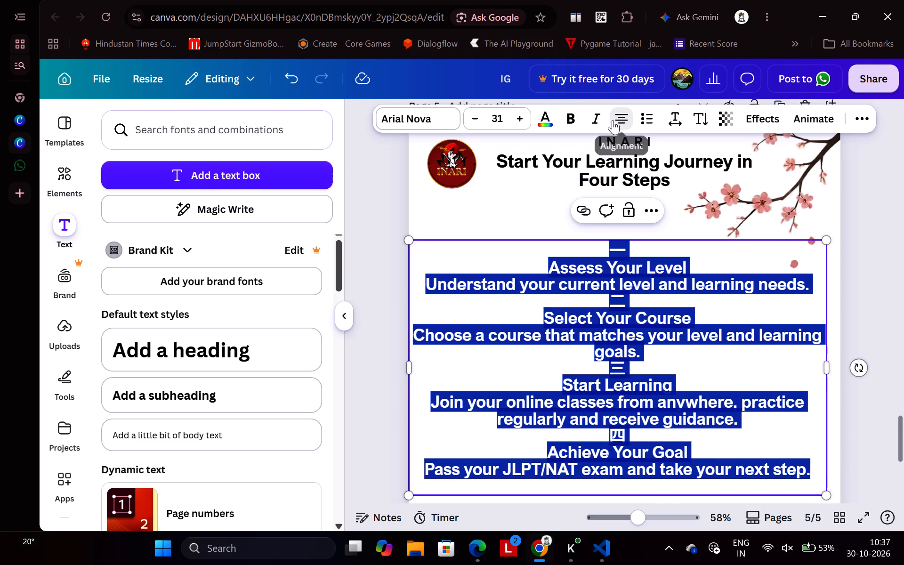
{"action": "left_click", "coordinate": [435, 116]}
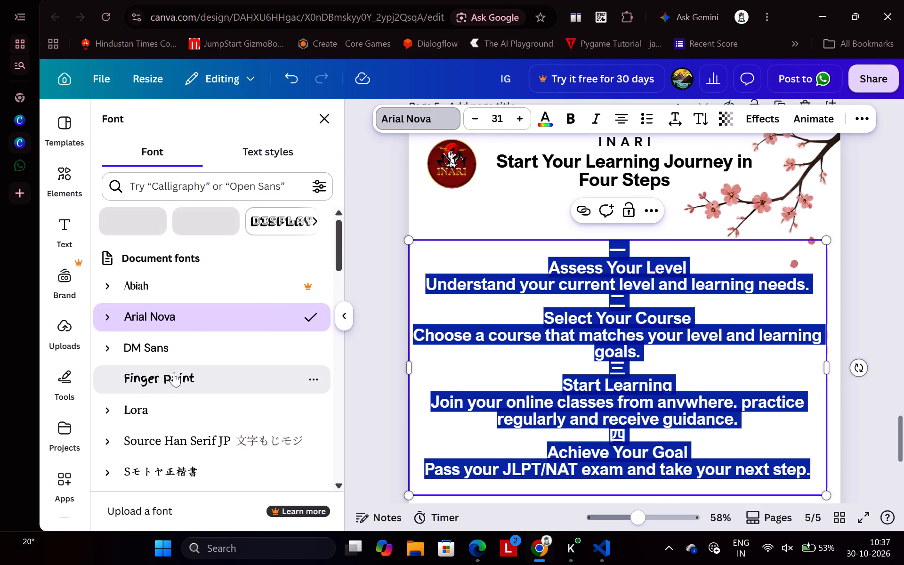
{"action": "left_click", "coordinate": [174, 372]}
{"action": "scroll", "coordinate": [174, 372], "scroll_direction": "down", "scroll_amount": 2}
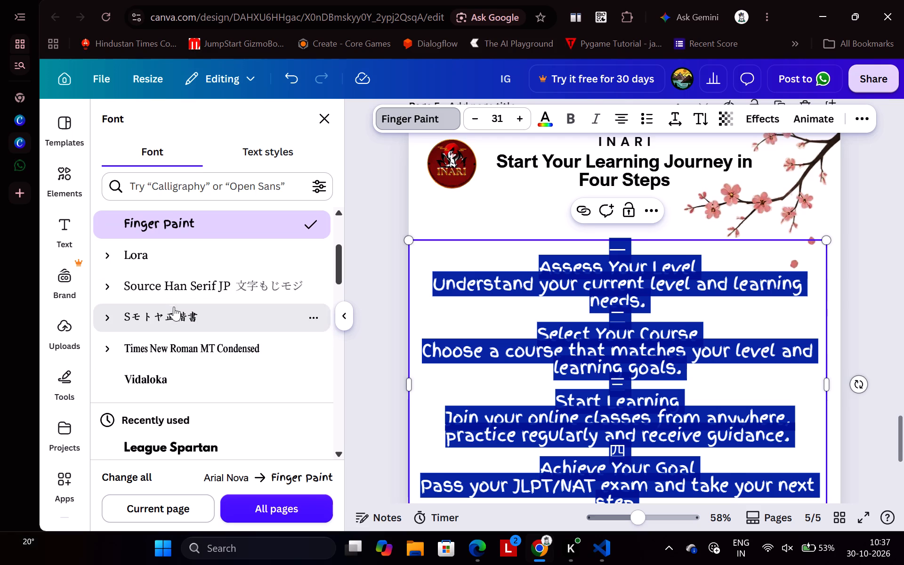
{"action": "left_click", "coordinate": [172, 296]}
{"action": "scroll", "coordinate": [203, 329], "scroll_direction": "down", "scroll_amount": 1}
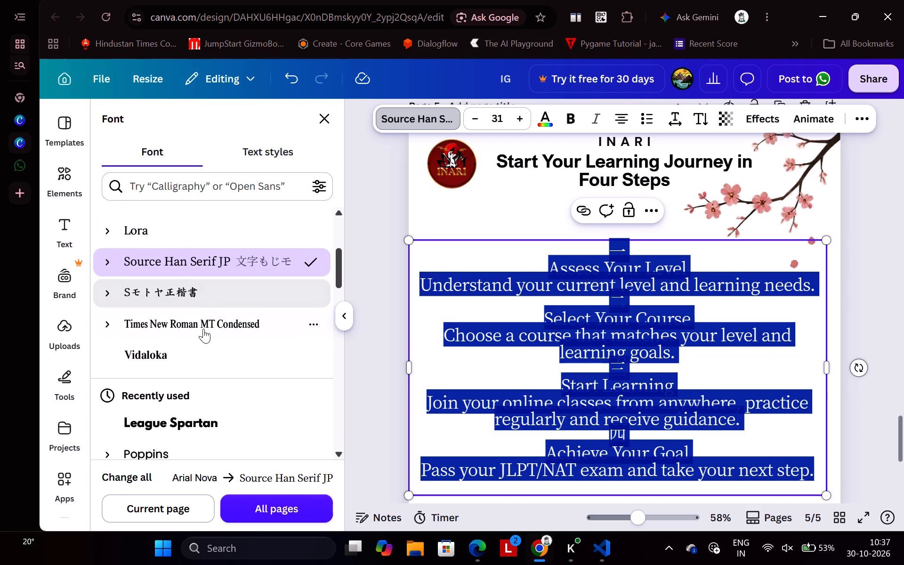
{"action": "left_click", "coordinate": [192, 303]}
{"action": "left_click", "coordinate": [192, 355]}
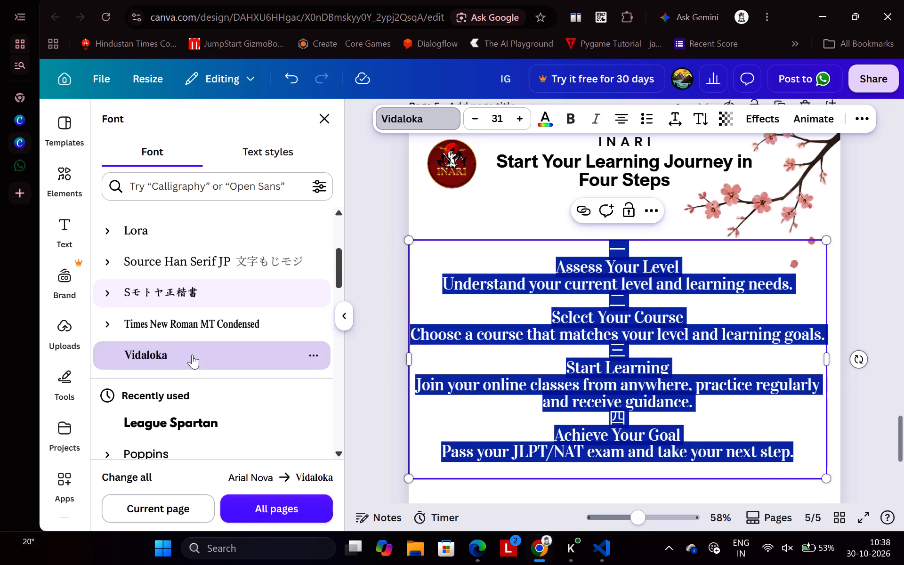
{"action": "left_click", "coordinate": [195, 300]}
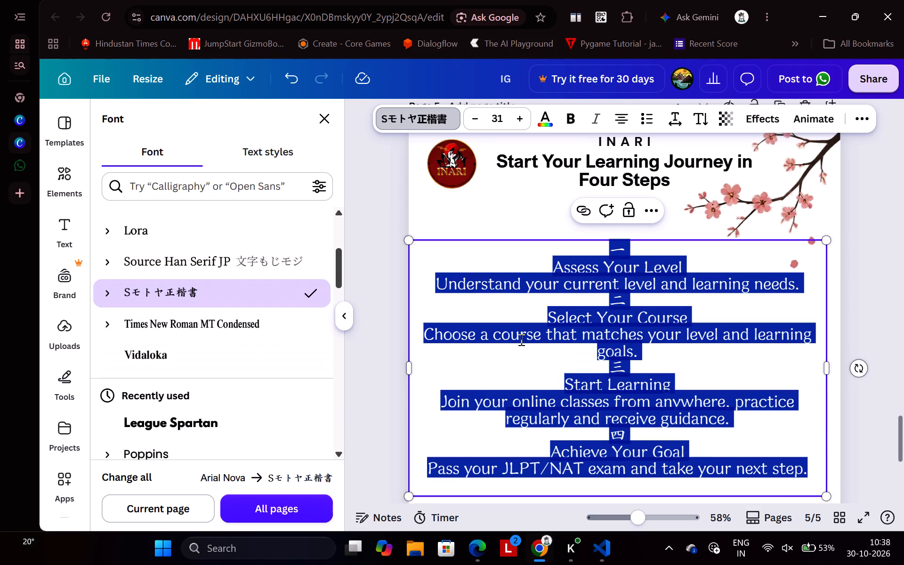
Insert a blank line before each of the 二, 三 and 四 numerals to separate the four steps.
{"action": "left_click", "coordinate": [701, 294]}
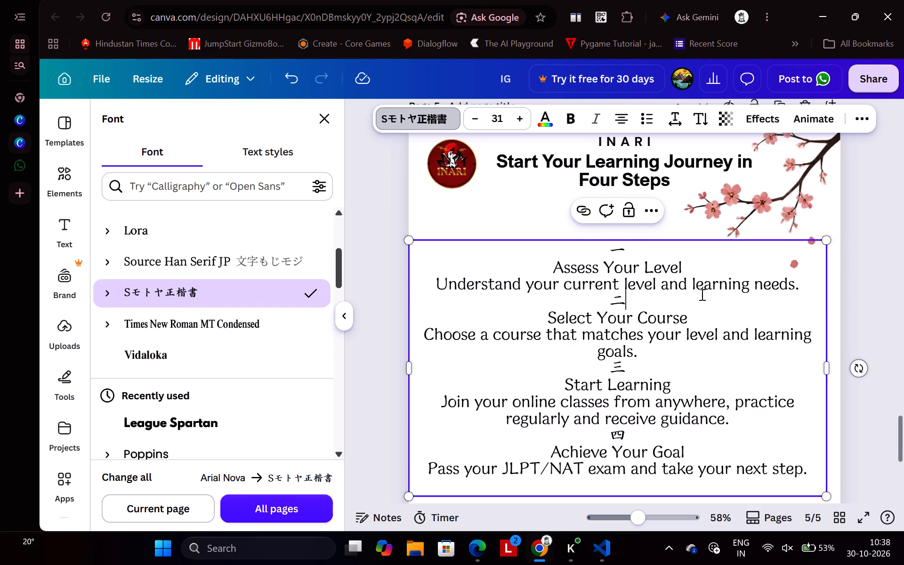
{"action": "left_click", "coordinate": [809, 285]}
{"action": "key", "text": "Return"}
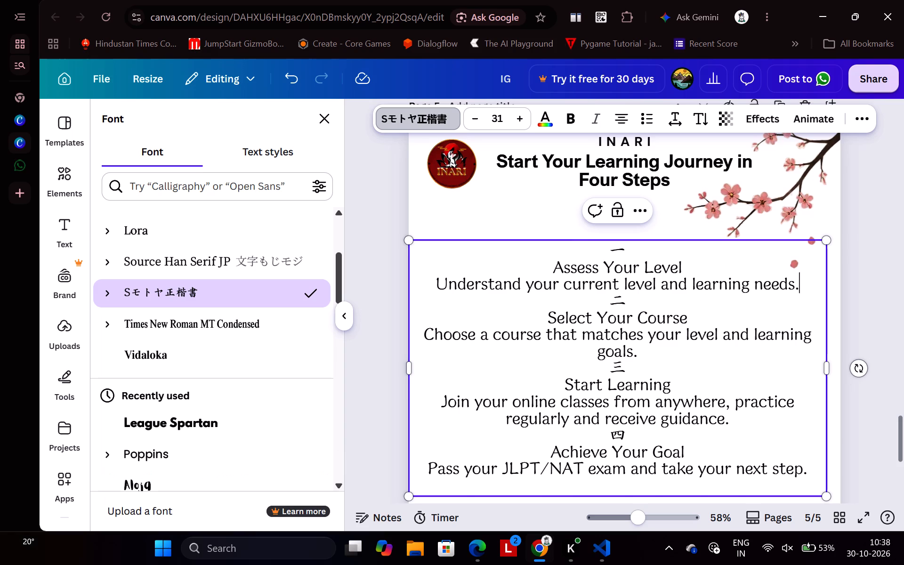
{"action": "left_click", "coordinate": [812, 353]}
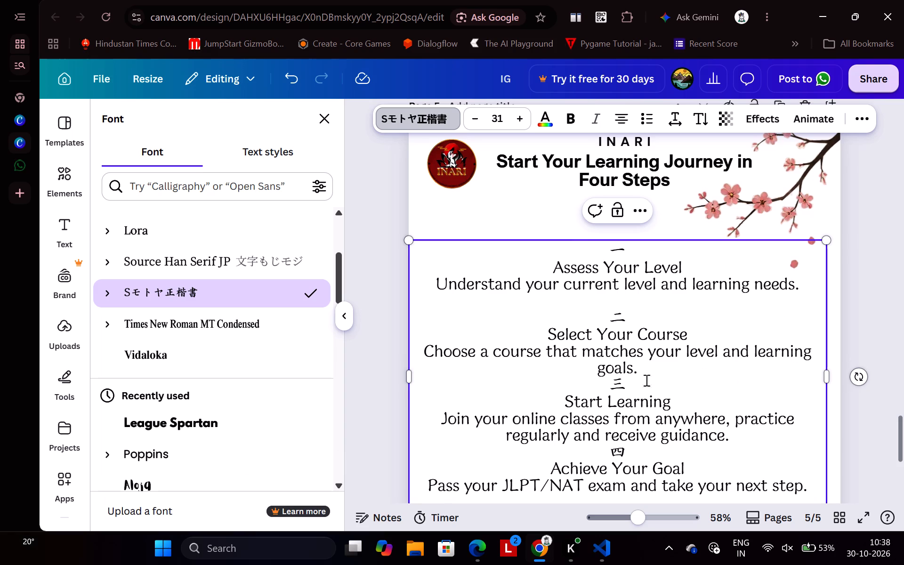
{"action": "left_click", "coordinate": [640, 370]}
{"action": "key", "text": "Return"}
{"action": "scroll", "coordinate": [640, 370], "scroll_direction": "down", "scroll_amount": 1}
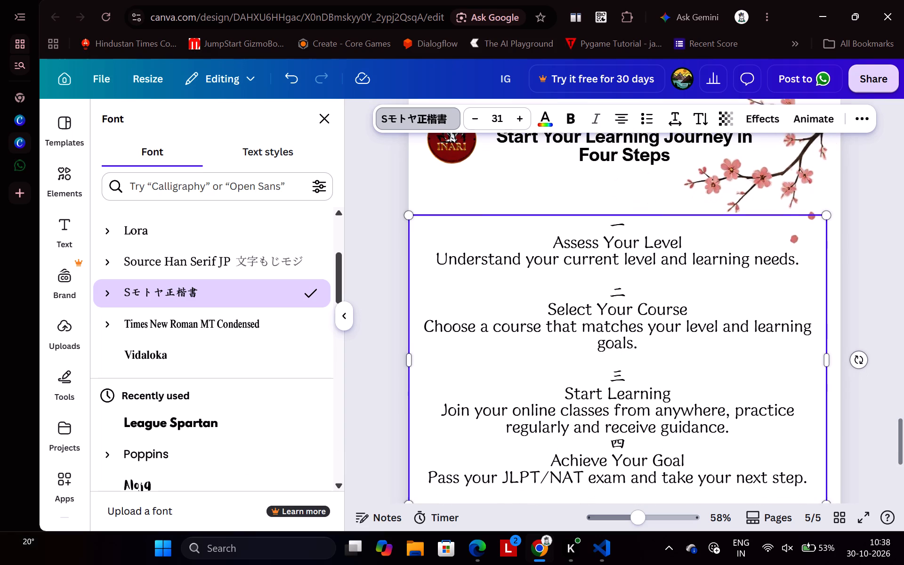
{"action": "scroll", "coordinate": [640, 370], "scroll_direction": "down", "scroll_amount": 1}
{"action": "left_click", "coordinate": [744, 432]}
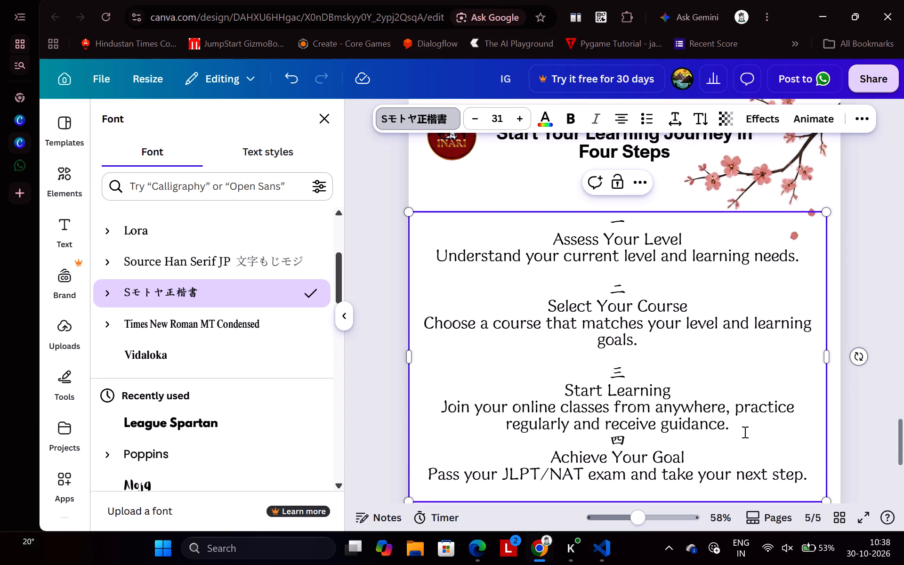
{"action": "key", "text": "Left"}
{"action": "key", "text": "Return"}
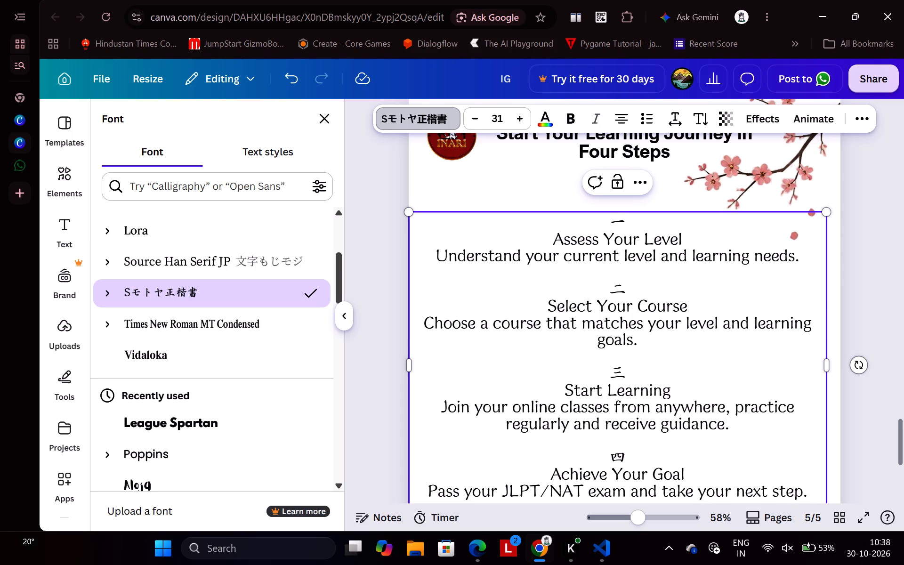
Increase the font size of the 一 numeral above "Assess Your Level" to 42.
{"action": "scroll", "coordinate": [744, 432], "scroll_direction": "down", "scroll_amount": 1}
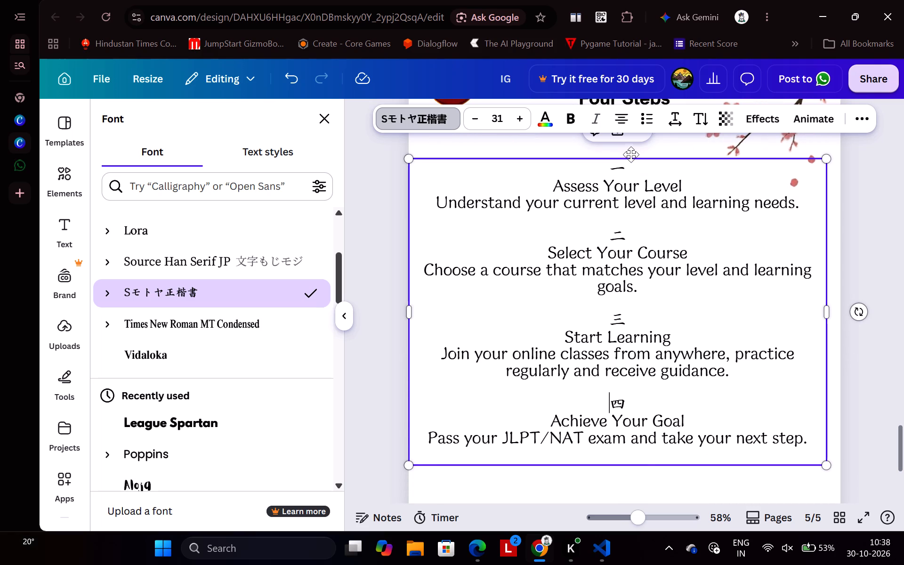
{"action": "left_click_drag", "start_coordinate": [635, 168], "coordinate": [595, 169]}
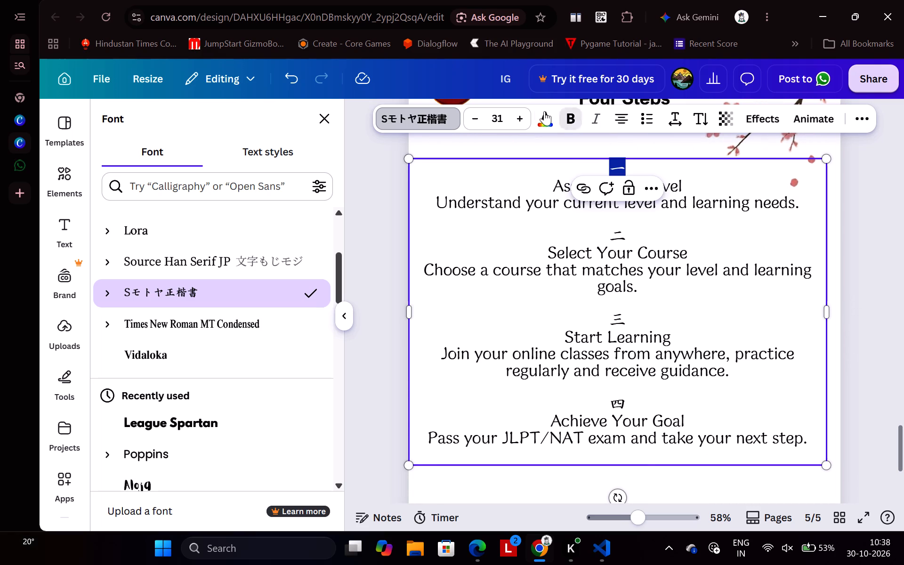
{"action": "triple_click", "coordinate": [520, 118]}
{"action": "triple_click", "coordinate": [520, 118]}
{"action": "triple_click", "coordinate": [520, 118]}
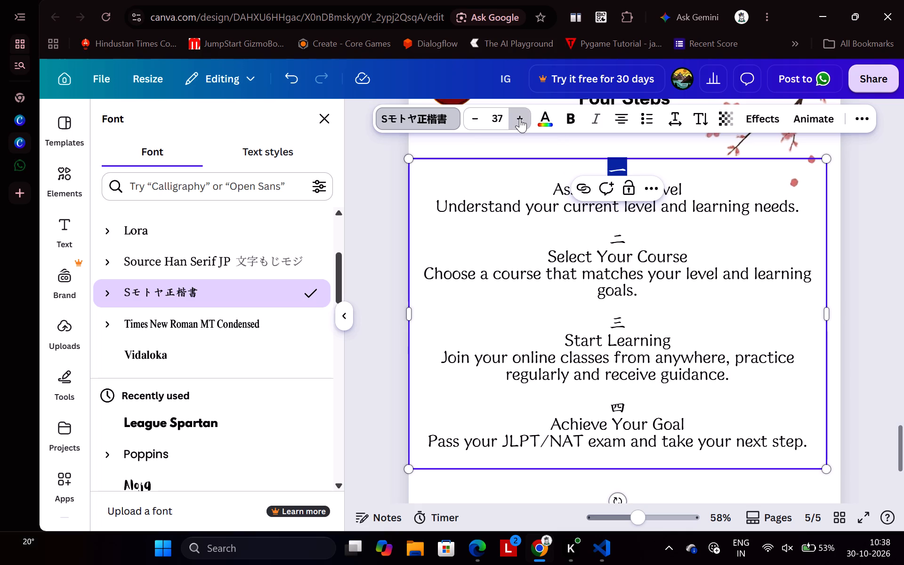
{"action": "double_click", "coordinate": [520, 118]}
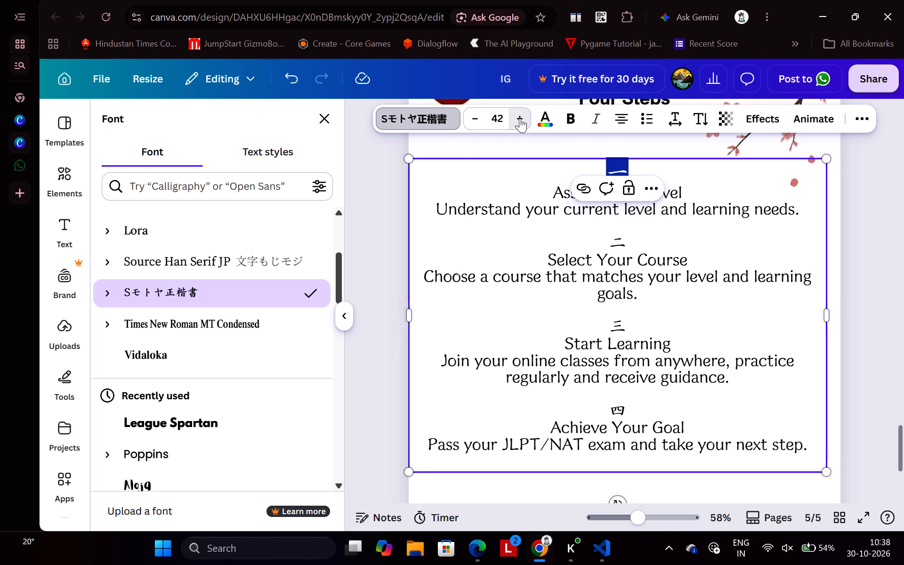
Set the font size of the 二, 三 and 四 numerals to 42, one after another.
{"action": "left_click_drag", "start_coordinate": [625, 244], "coordinate": [602, 243]}
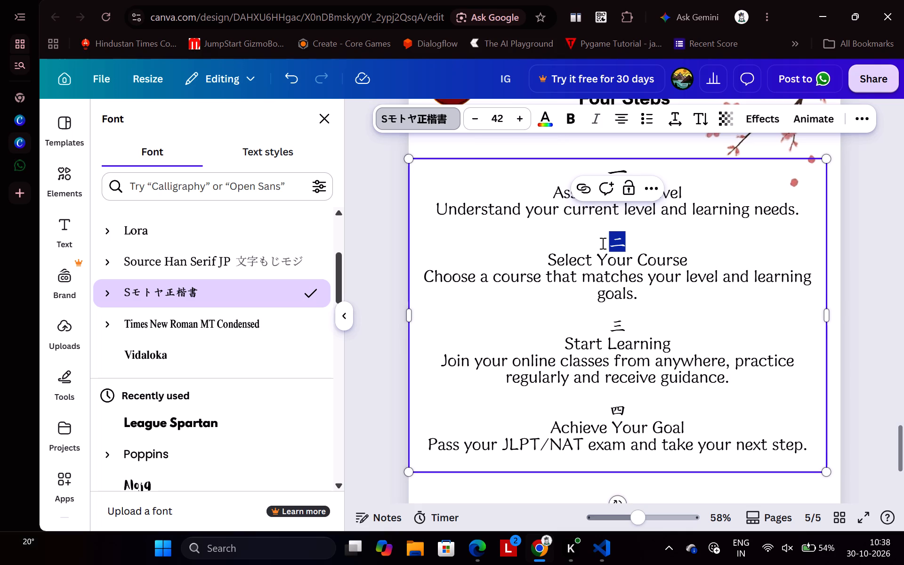
{"action": "left_click_drag", "start_coordinate": [602, 243], "coordinate": [601, 242]}
{"action": "left_click", "coordinate": [503, 122]}
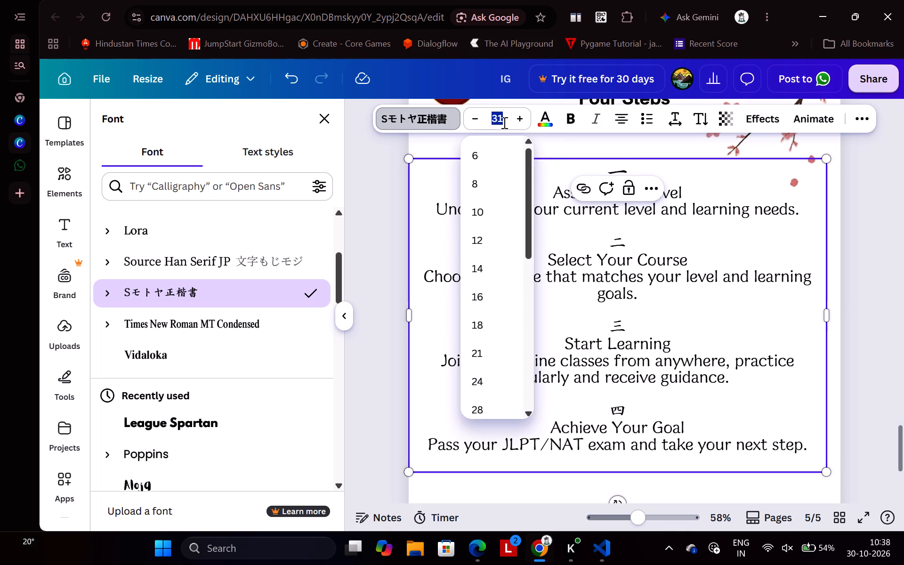
{"action": "type", "text": "42"}
{"action": "key", "text": "Return"}
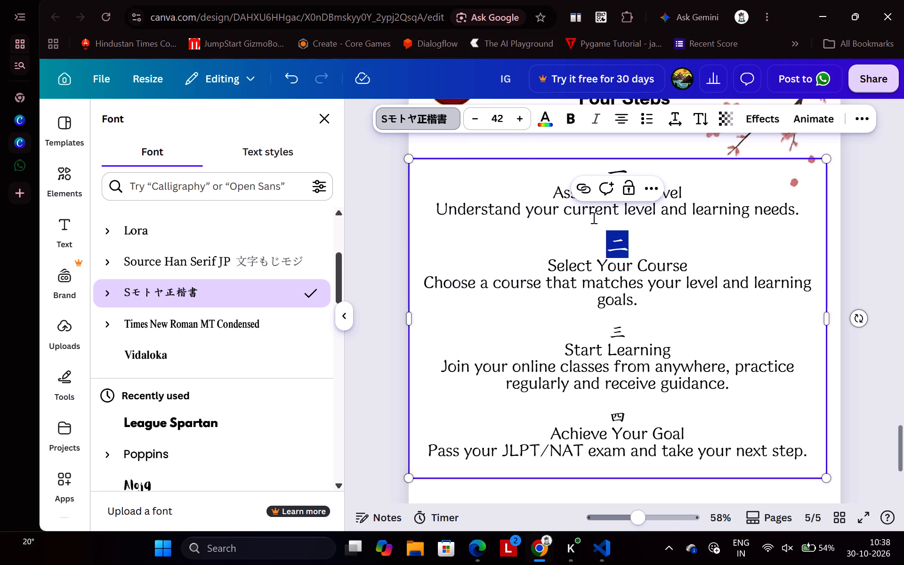
{"action": "left_click_drag", "start_coordinate": [630, 331], "coordinate": [609, 329]}
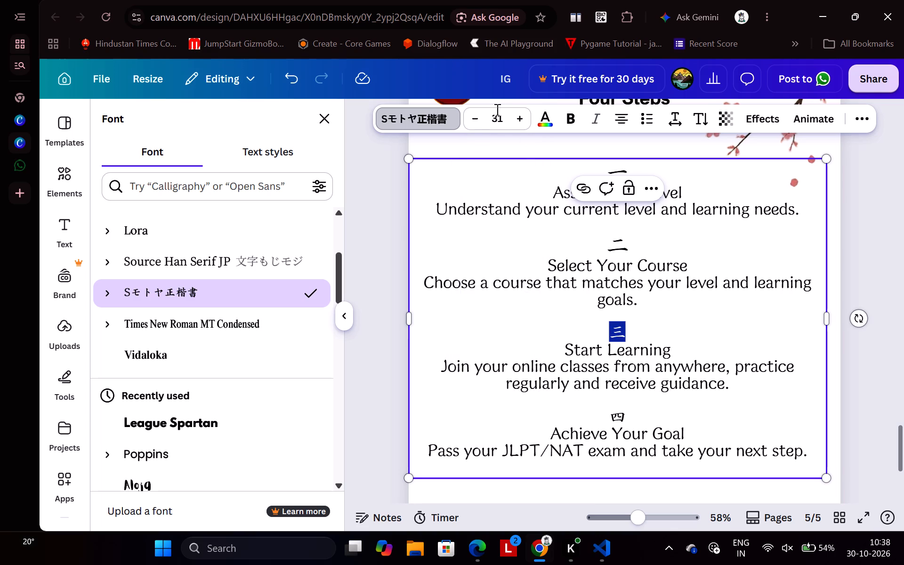
{"action": "left_click", "coordinate": [501, 118]}
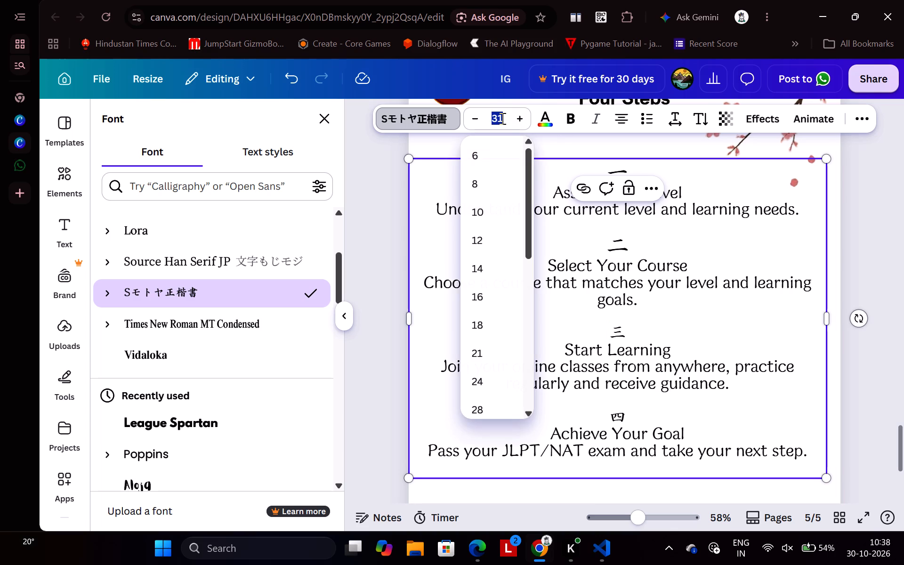
{"action": "type", "text": "42"}
{"action": "key", "text": "Return"}
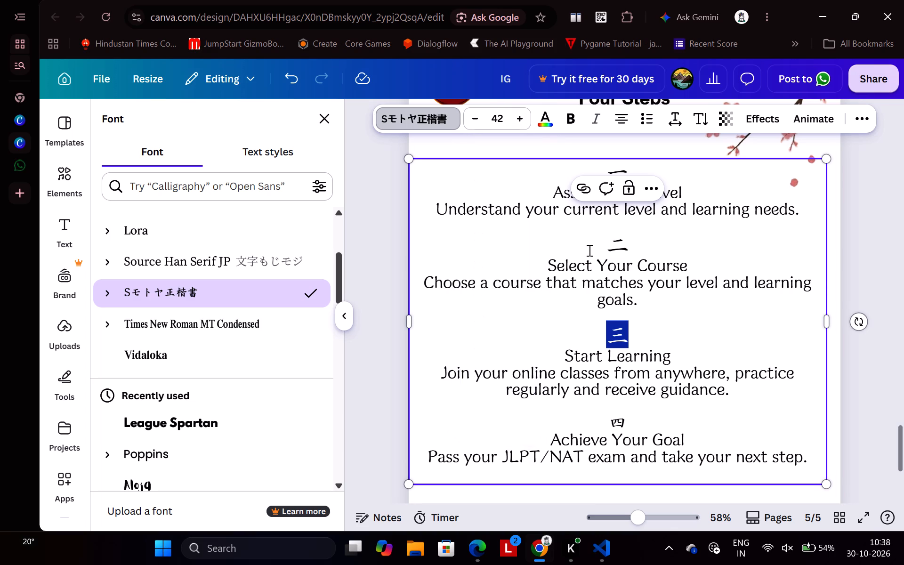
{"action": "left_click", "coordinate": [628, 427]}
{"action": "left_click_drag", "start_coordinate": [628, 427], "coordinate": [601, 417]}
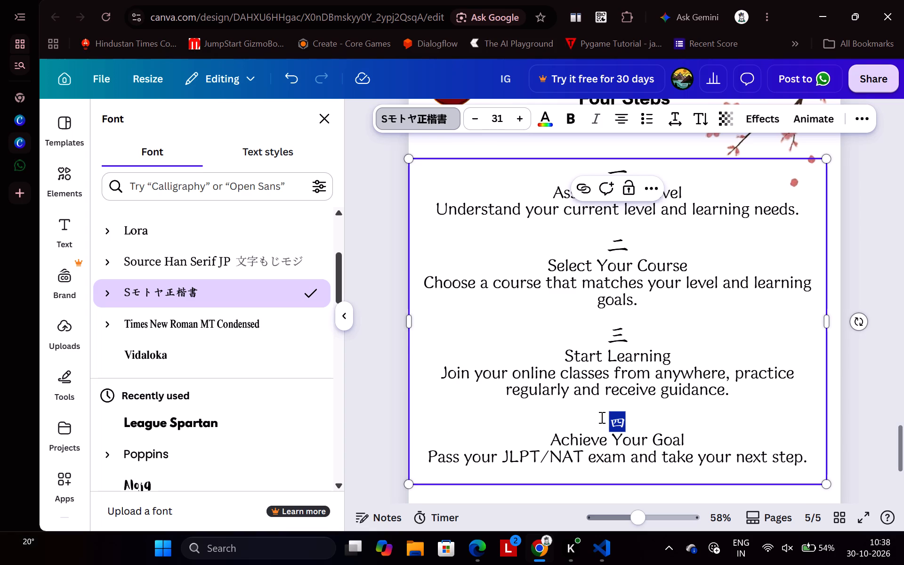
{"action": "left_click", "coordinate": [499, 126]}
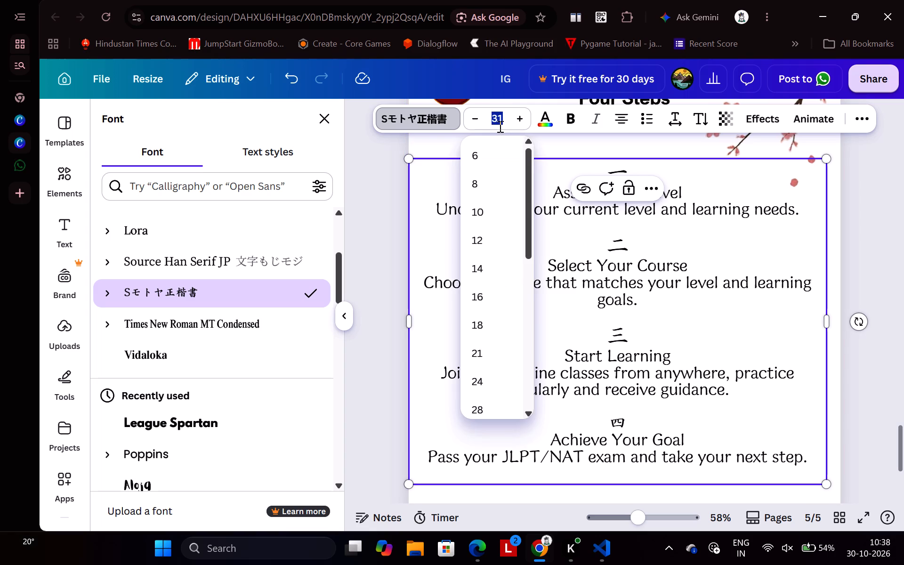
{"action": "type", "text": "42"}
{"action": "key", "text": "Return"}
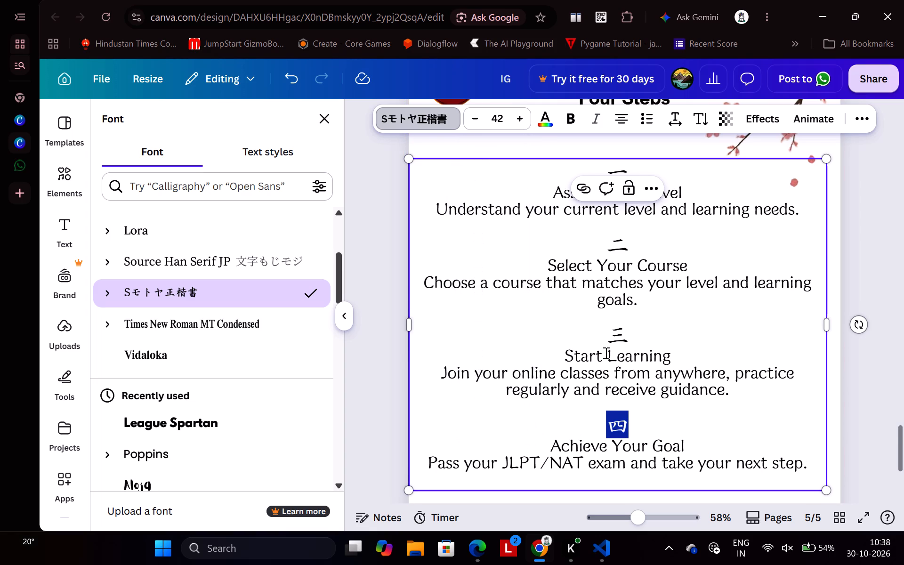
Centre the four-steps text box horizontally on the page and position it slightly higher beneath the heading.
{"action": "scroll", "coordinate": [605, 353], "scroll_direction": "down", "scroll_amount": 1}
{"action": "left_click_drag", "start_coordinate": [725, 374], "coordinate": [731, 374]}
{"action": "scroll", "coordinate": [731, 374], "scroll_direction": "up", "scroll_amount": 2}
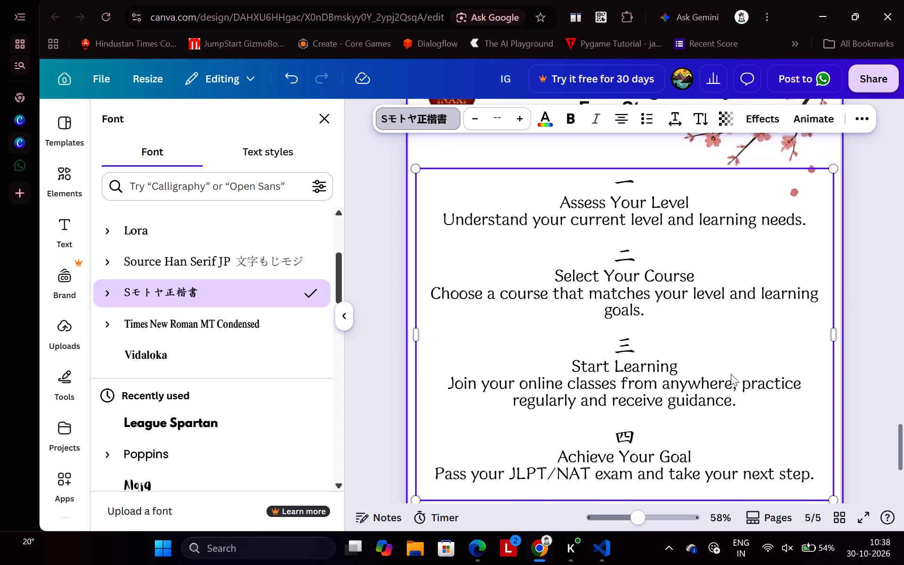
{"action": "left_click", "coordinate": [853, 271]}
{"action": "left_click", "coordinate": [853, 271]}
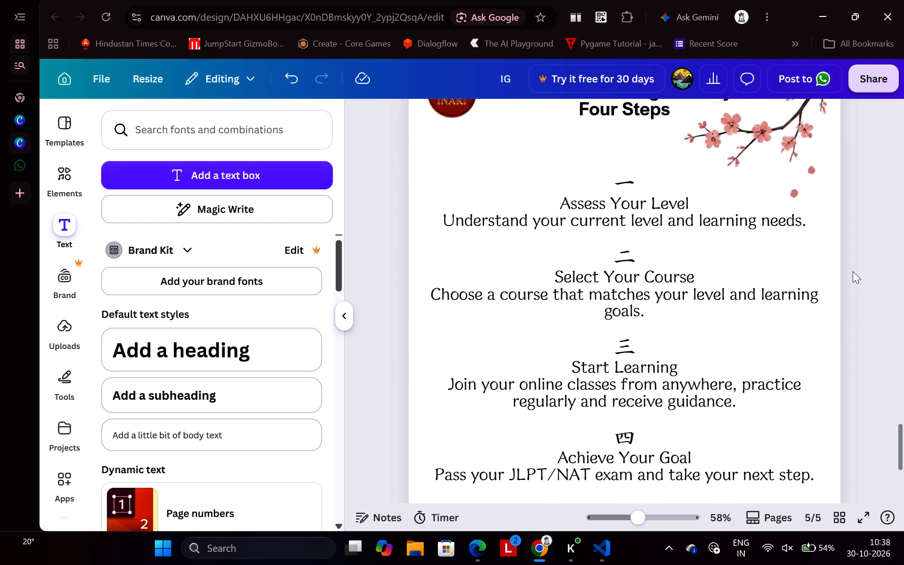
{"action": "scroll", "coordinate": [853, 271], "scroll_direction": "up", "scroll_amount": 1}
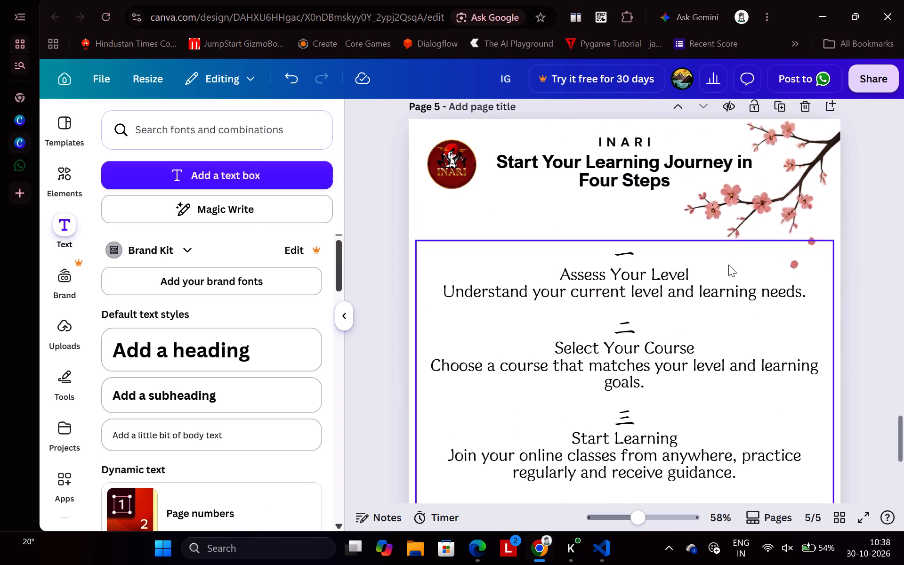
{"action": "left_click_drag", "start_coordinate": [728, 263], "coordinate": [728, 250]}
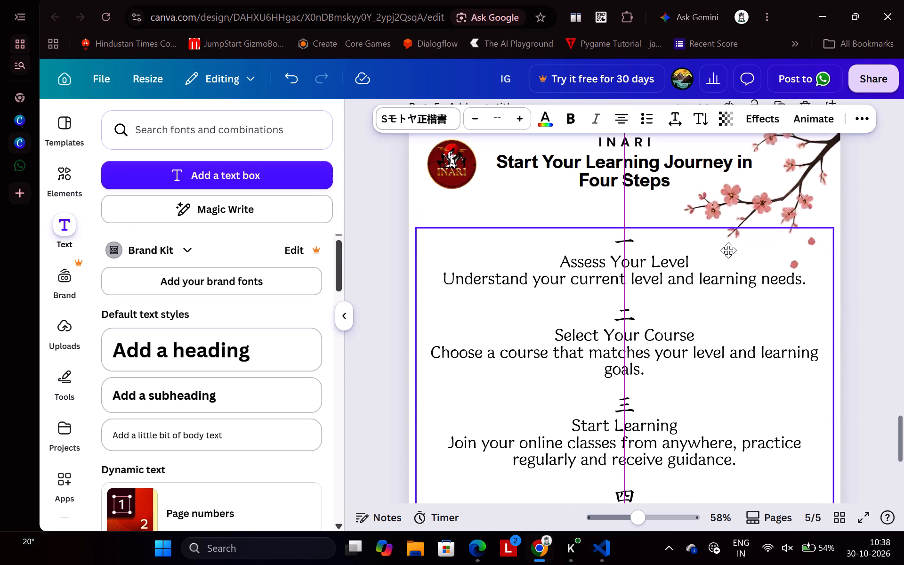
{"action": "left_click_drag", "start_coordinate": [728, 250], "coordinate": [728, 252]}
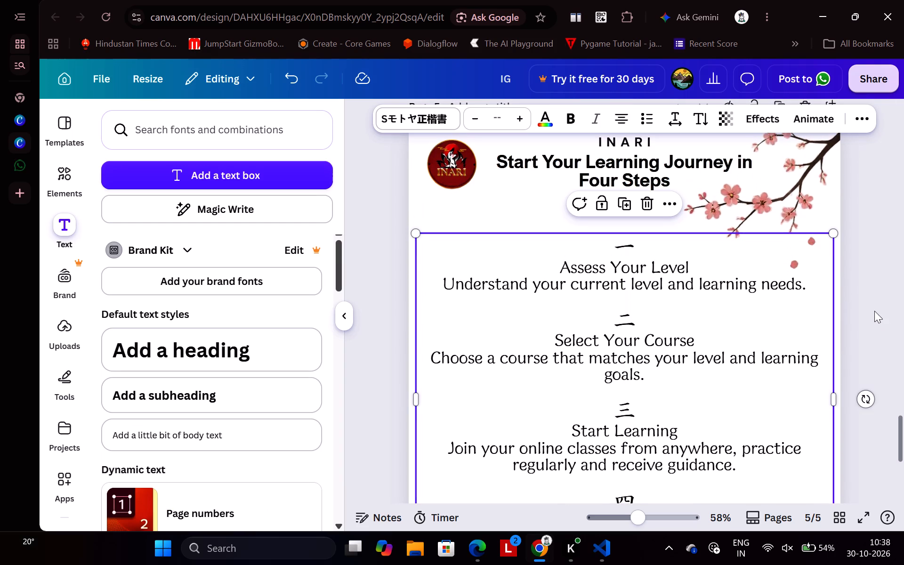
{"action": "left_click", "coordinate": [874, 311]}
Review page 5's layout from the heading through the four steps to the footer.
{"action": "scroll", "coordinate": [874, 311], "scroll_direction": "down", "scroll_amount": 3}
{"action": "scroll", "coordinate": [874, 311], "scroll_direction": "up", "scroll_amount": 1}
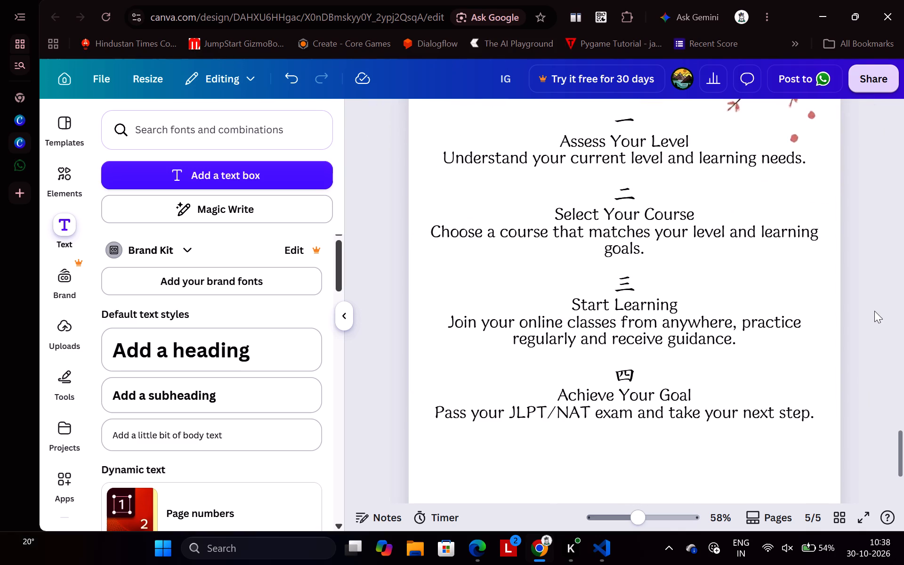
{"action": "scroll", "coordinate": [874, 311], "scroll_direction": "up", "scroll_amount": 1}
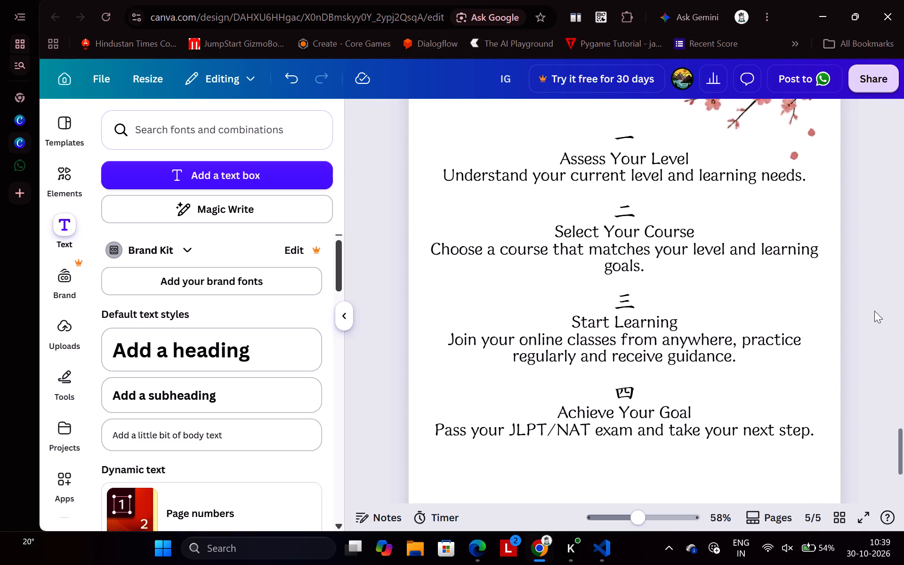
{"action": "scroll", "coordinate": [874, 311], "scroll_direction": "down", "scroll_amount": 1}
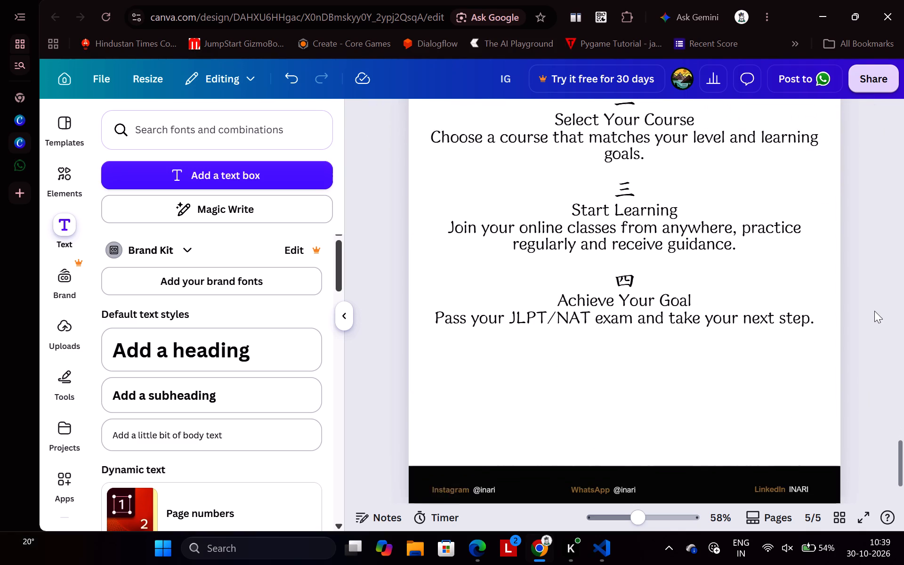
{"action": "scroll", "coordinate": [874, 311], "scroll_direction": "down", "scroll_amount": 1}
{"action": "scroll", "coordinate": [874, 311], "scroll_direction": "up", "scroll_amount": 5}
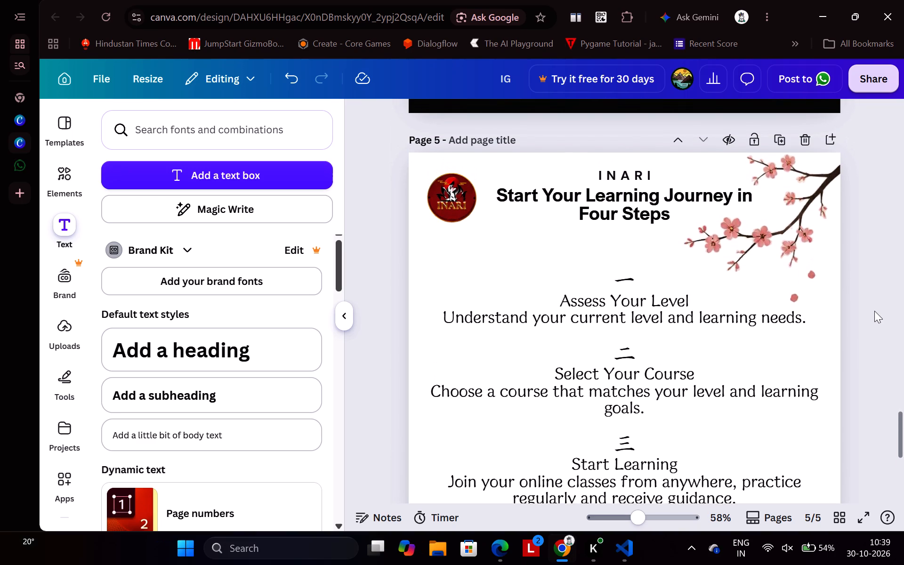
{"action": "scroll", "coordinate": [874, 311], "scroll_direction": "down", "scroll_amount": 2}
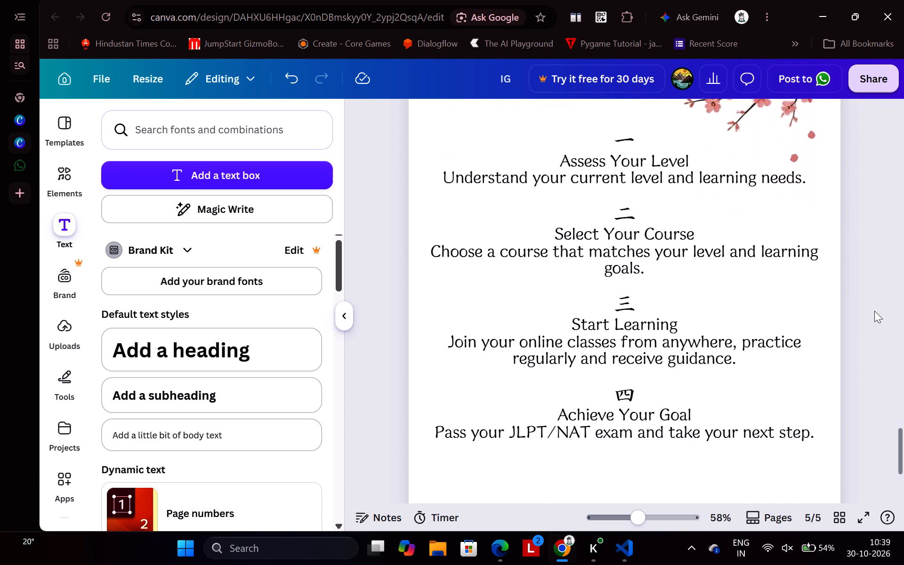
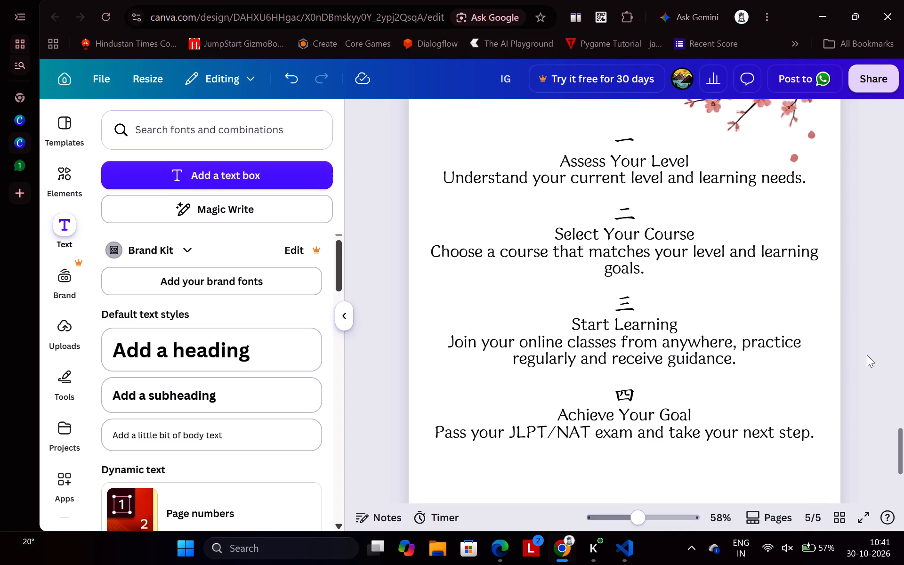
Add a new blank page directly after page 5, the four learning steps post.
{"action": "scroll", "coordinate": [895, 323], "scroll_direction": "down", "scroll_amount": 3}
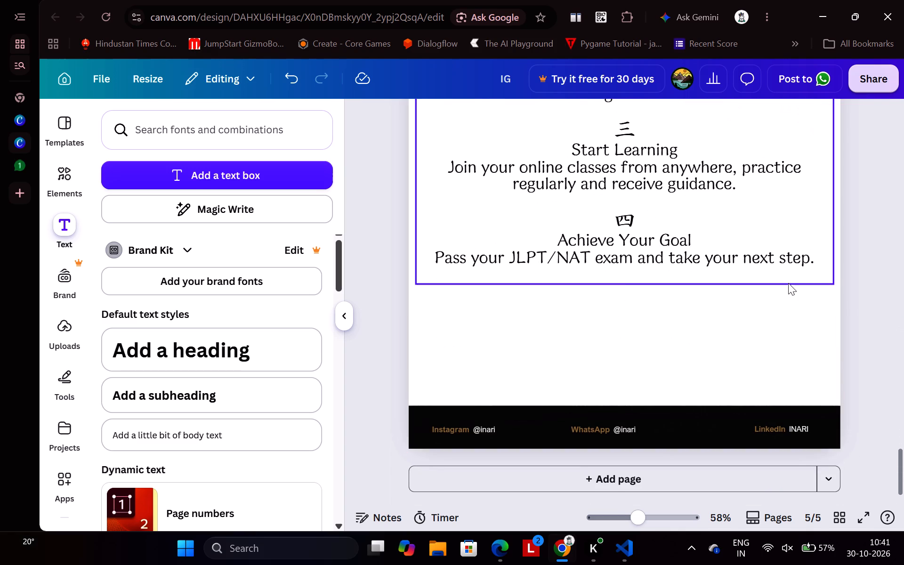
{"action": "scroll", "coordinate": [788, 283], "scroll_direction": "up", "scroll_amount": 6}
{"action": "scroll", "coordinate": [788, 283], "scroll_direction": "down", "scroll_amount": 1}
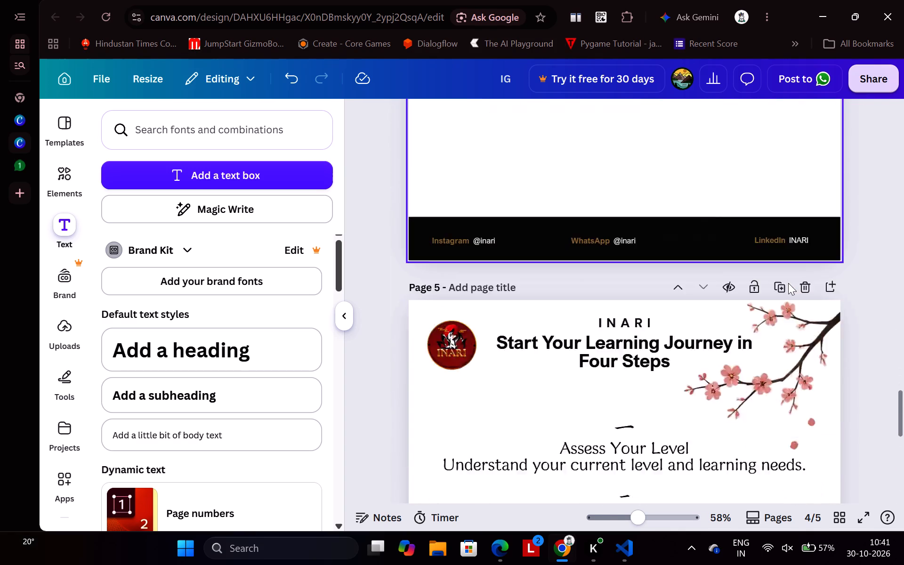
{"action": "scroll", "coordinate": [788, 283], "scroll_direction": "down", "scroll_amount": 1}
{"action": "left_click", "coordinate": [830, 113]}
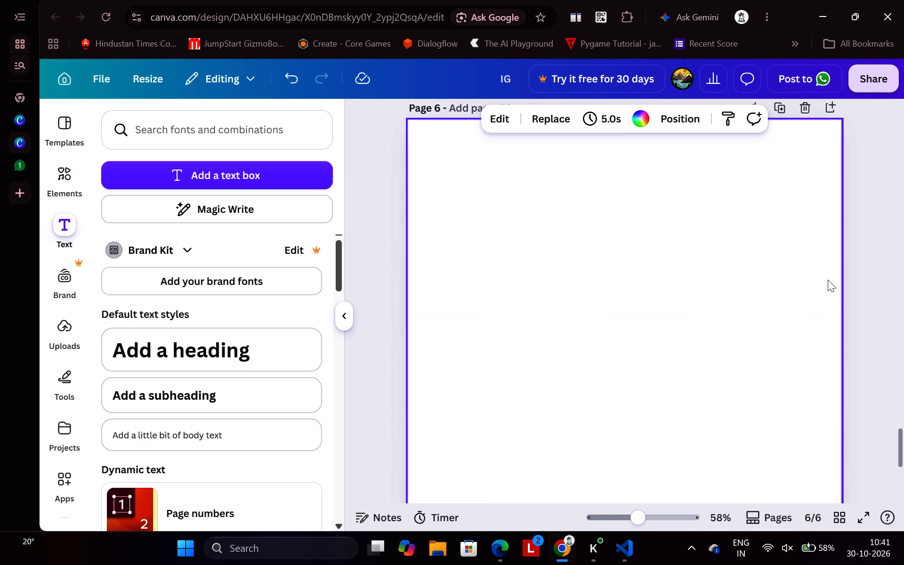
{"action": "scroll", "coordinate": [828, 280], "scroll_direction": "up", "scroll_amount": 2}
{"action": "scroll", "coordinate": [828, 280], "scroll_direction": "down", "scroll_amount": 6}
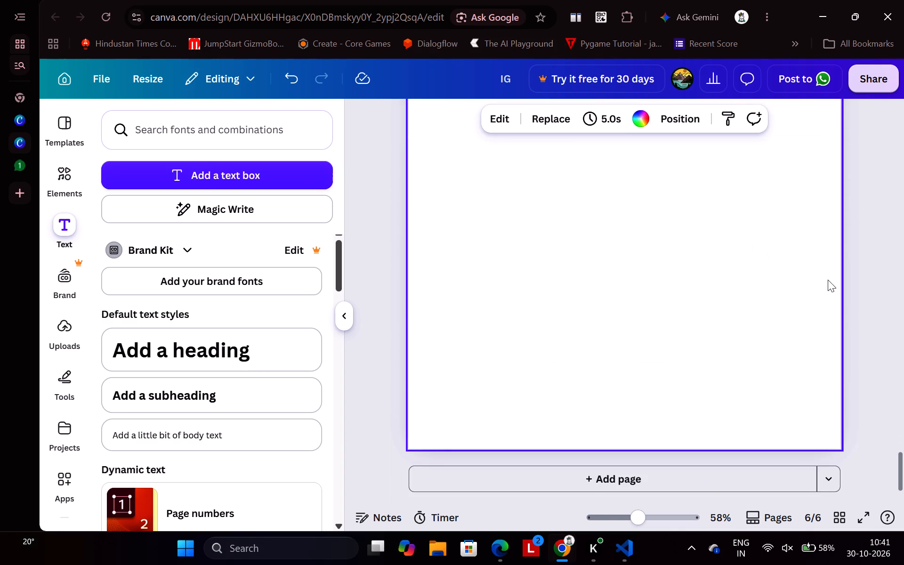